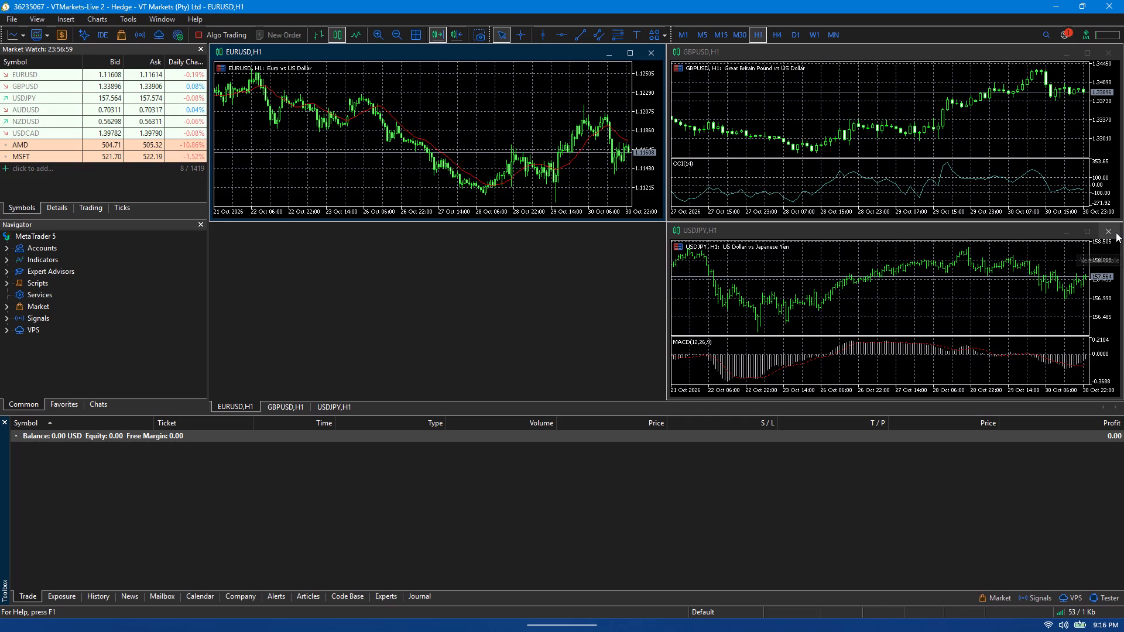
Close the USDJPY,H1 chart window and maximize the GBPUSD,H1 chart.
left_click(1115, 232)
left_click(1088, 51)
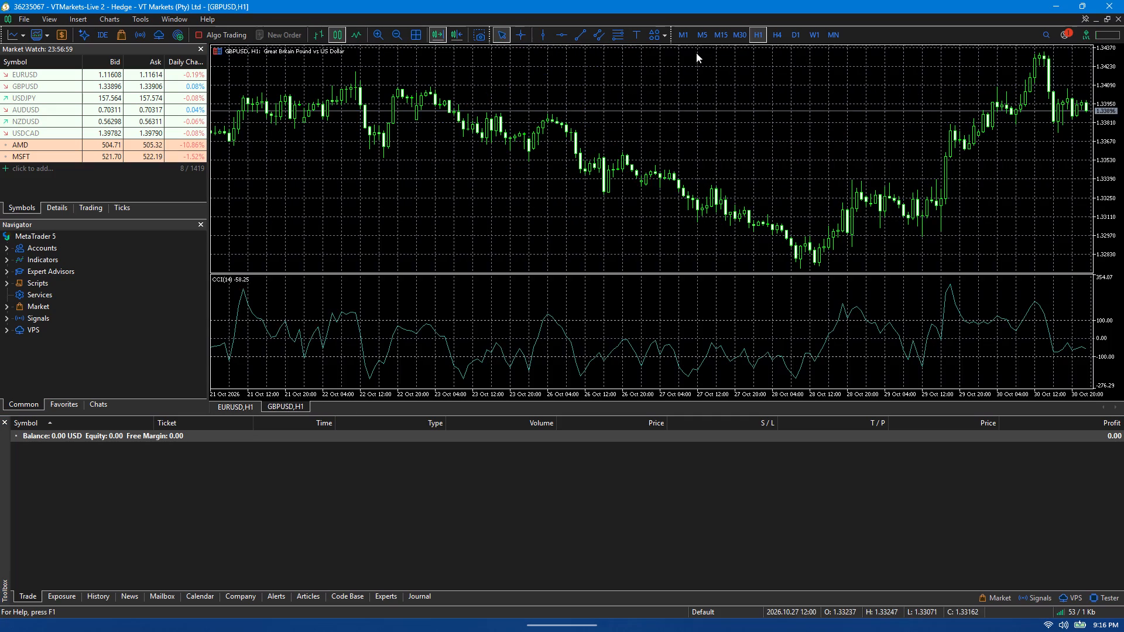
Hide the grid on the GBPUSD,H1 chart and delete its CCI(14) indicator window.
right_click(420, 146)
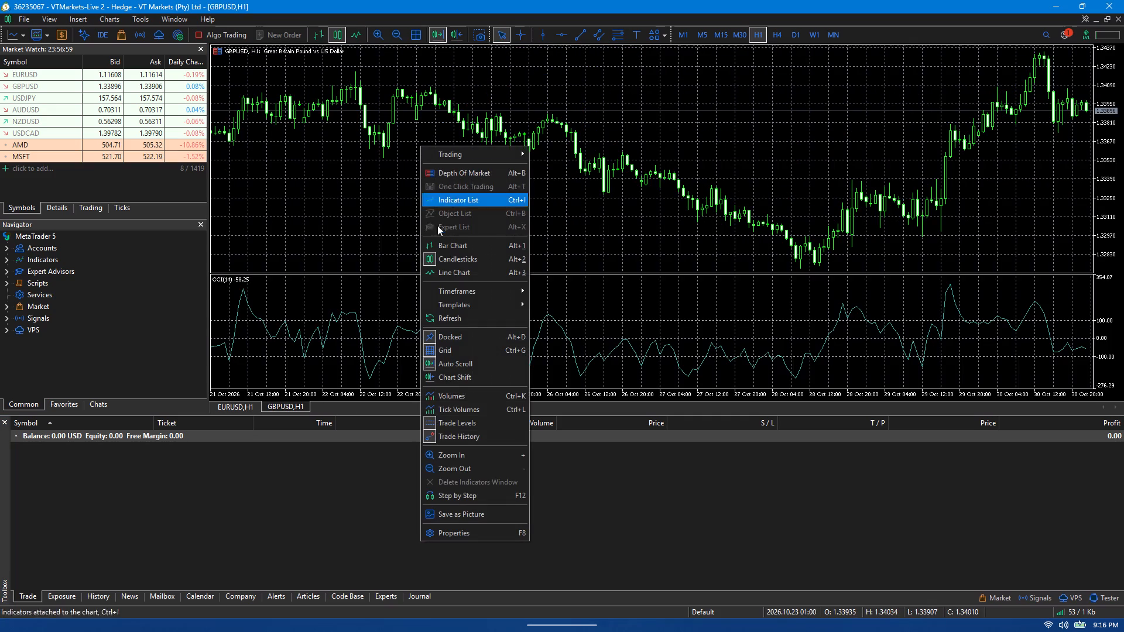
left_click(446, 351)
right_click(424, 344)
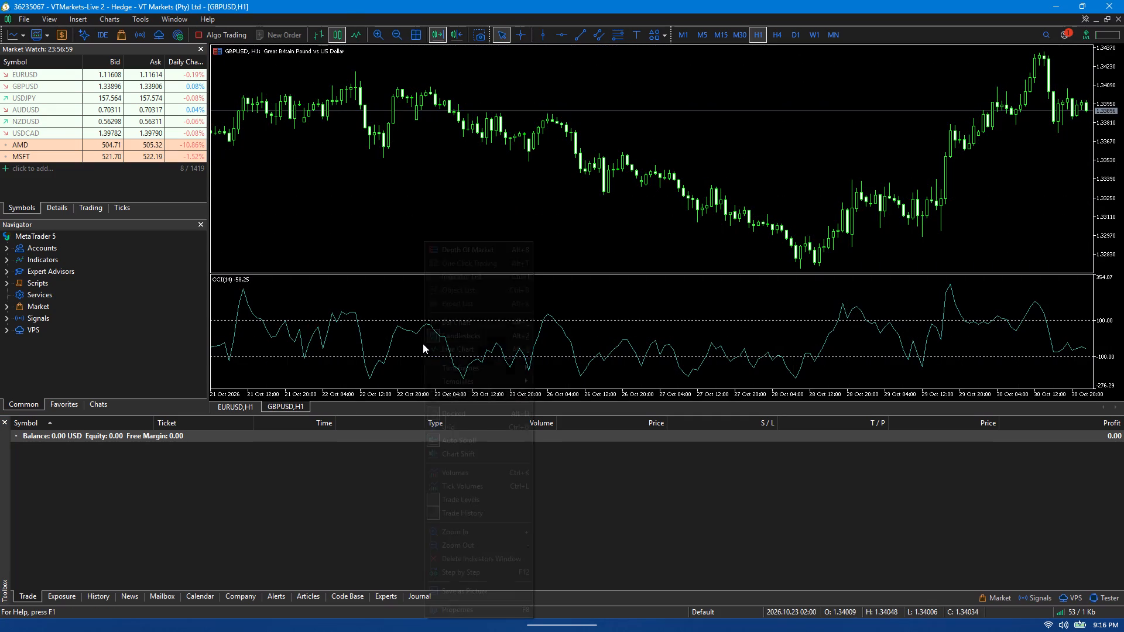
left_click(489, 561)
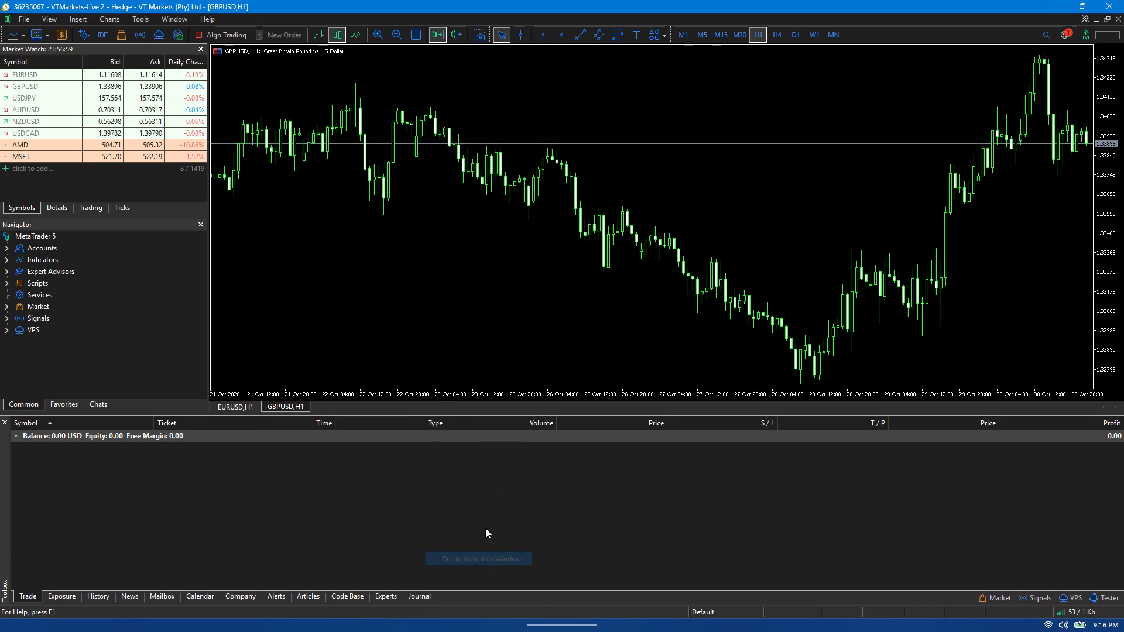
Open the color properties of the GBPUSD,H1 chart.
right_click(427, 172)
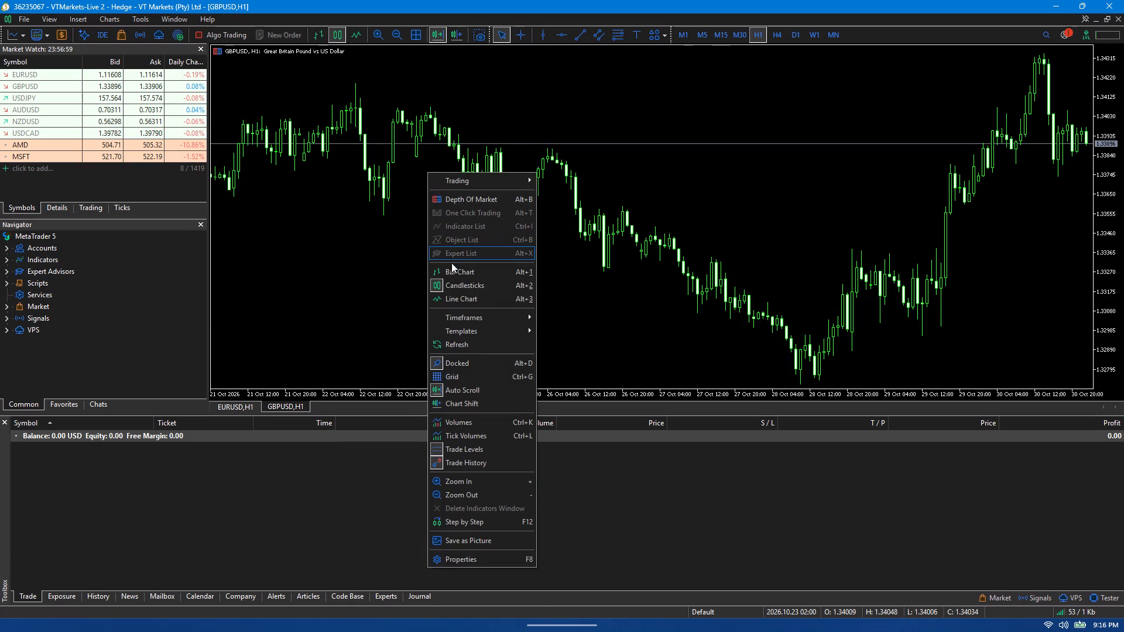
left_click(474, 559)
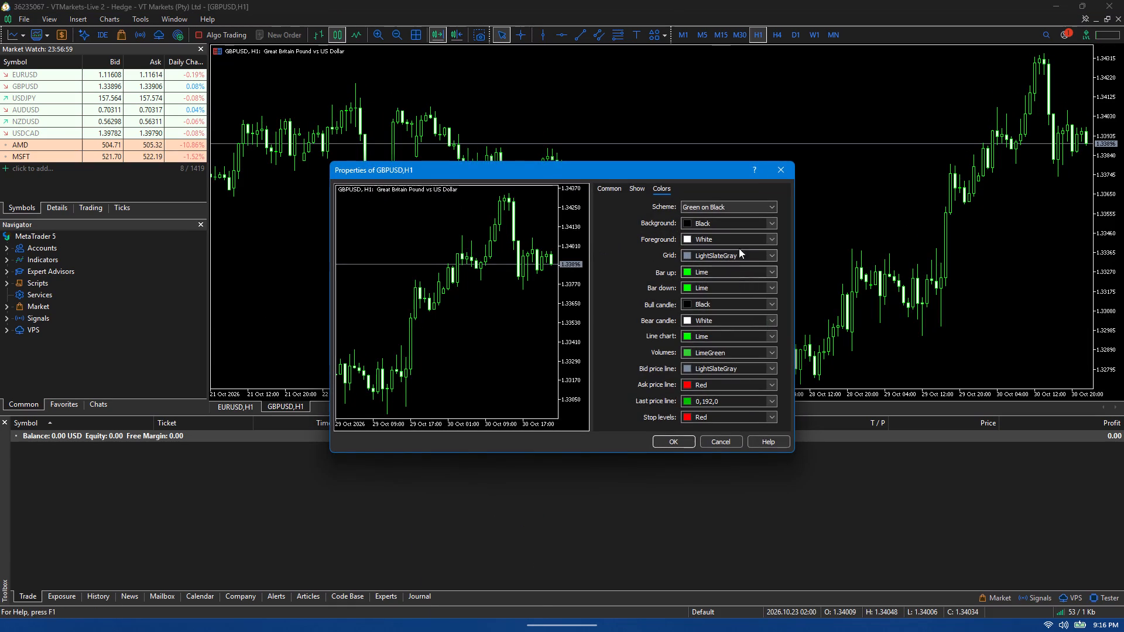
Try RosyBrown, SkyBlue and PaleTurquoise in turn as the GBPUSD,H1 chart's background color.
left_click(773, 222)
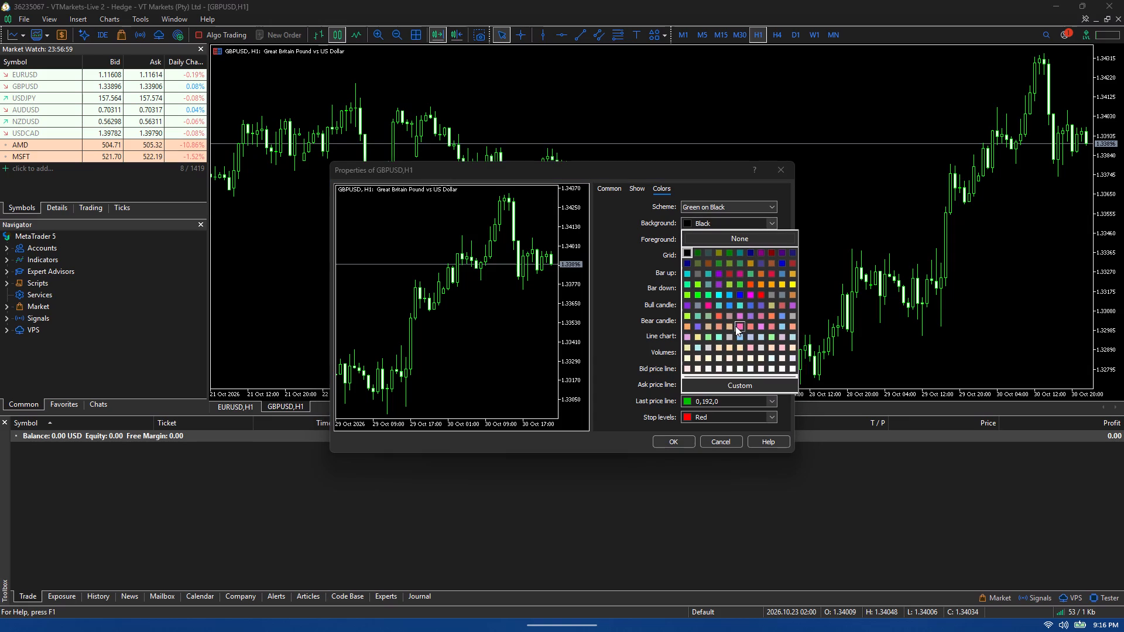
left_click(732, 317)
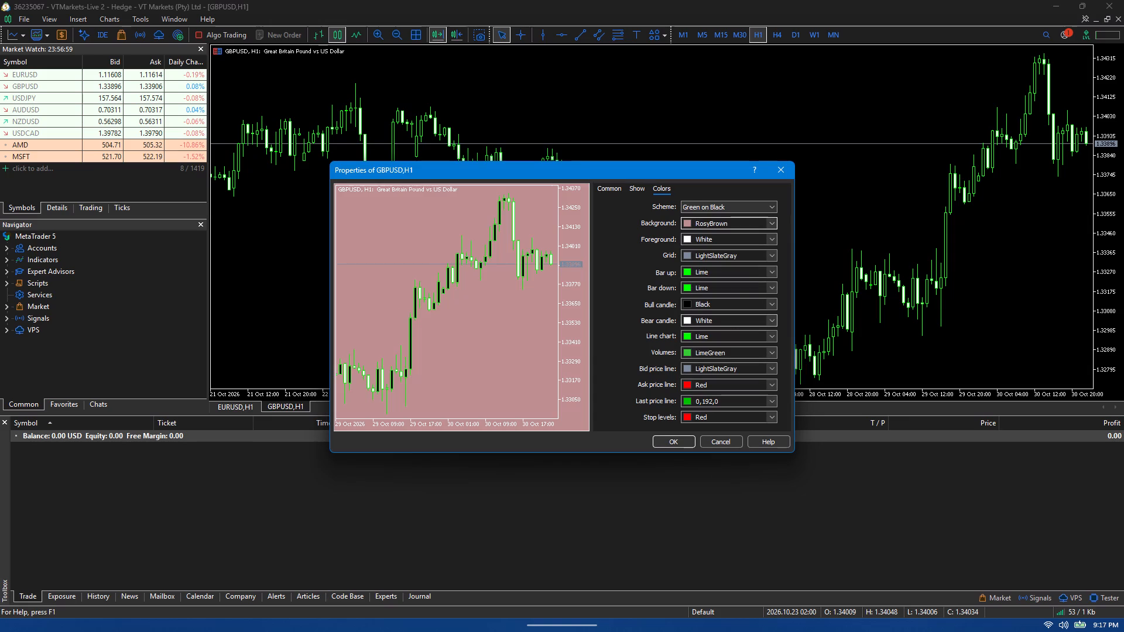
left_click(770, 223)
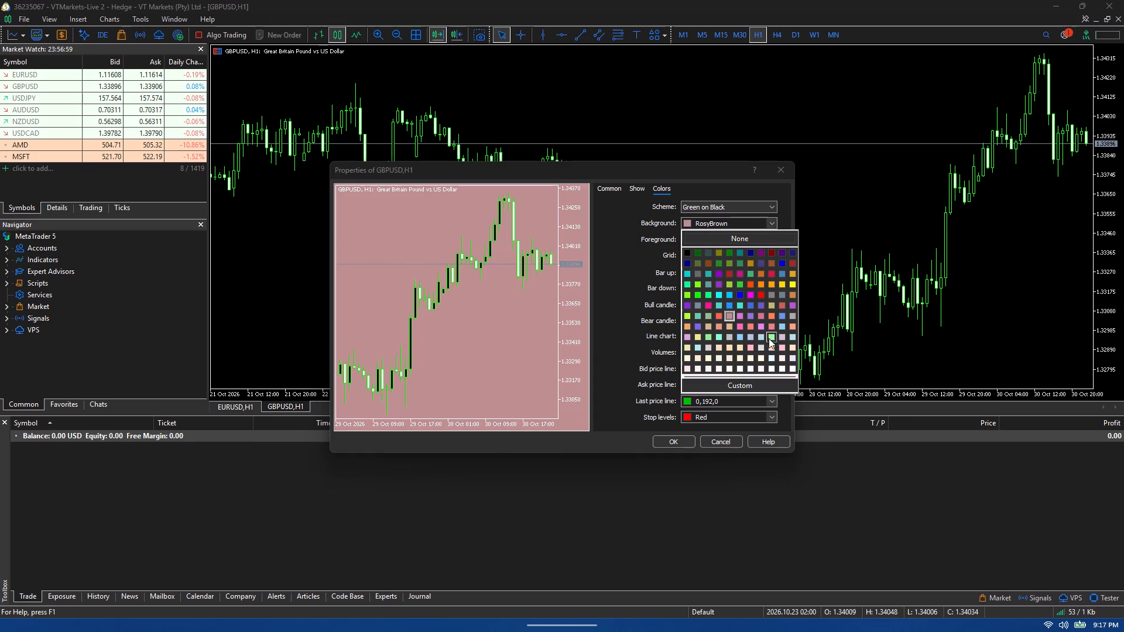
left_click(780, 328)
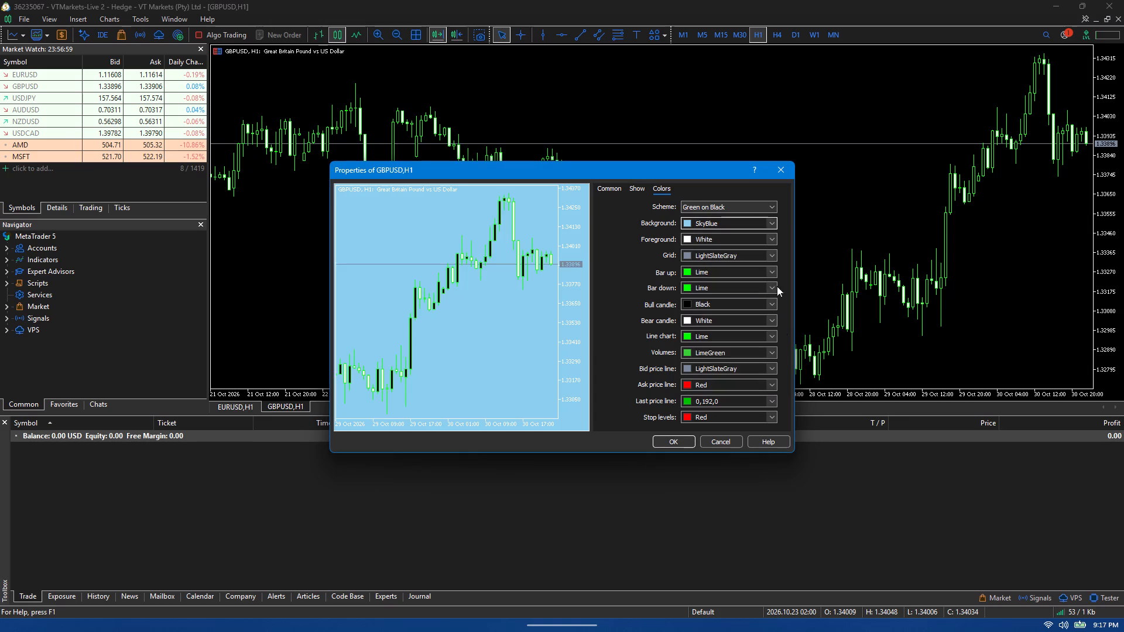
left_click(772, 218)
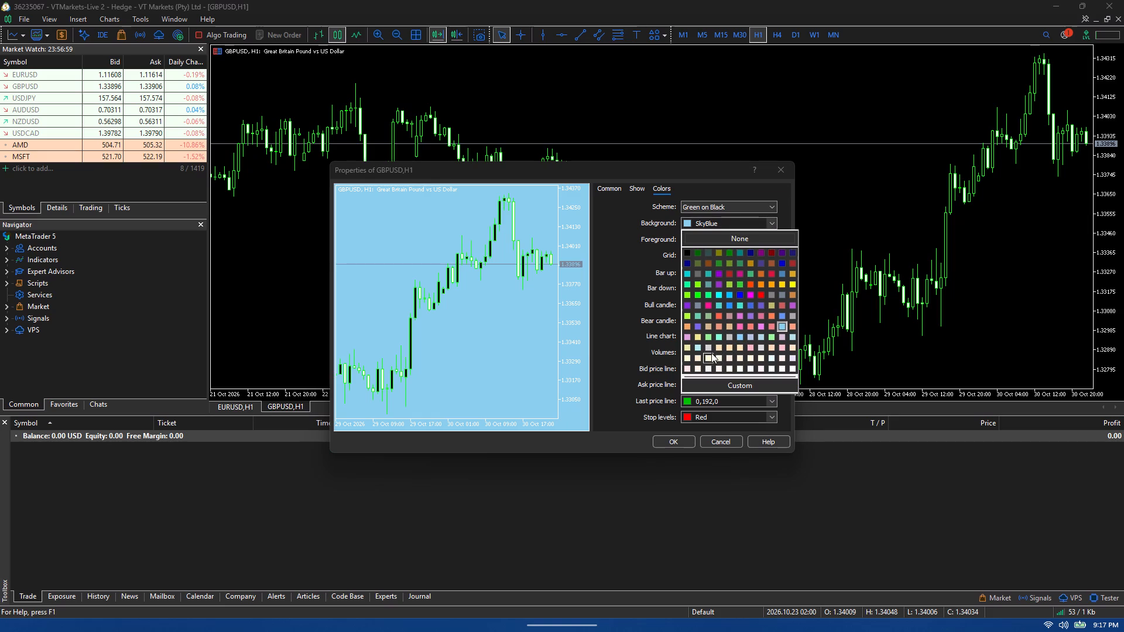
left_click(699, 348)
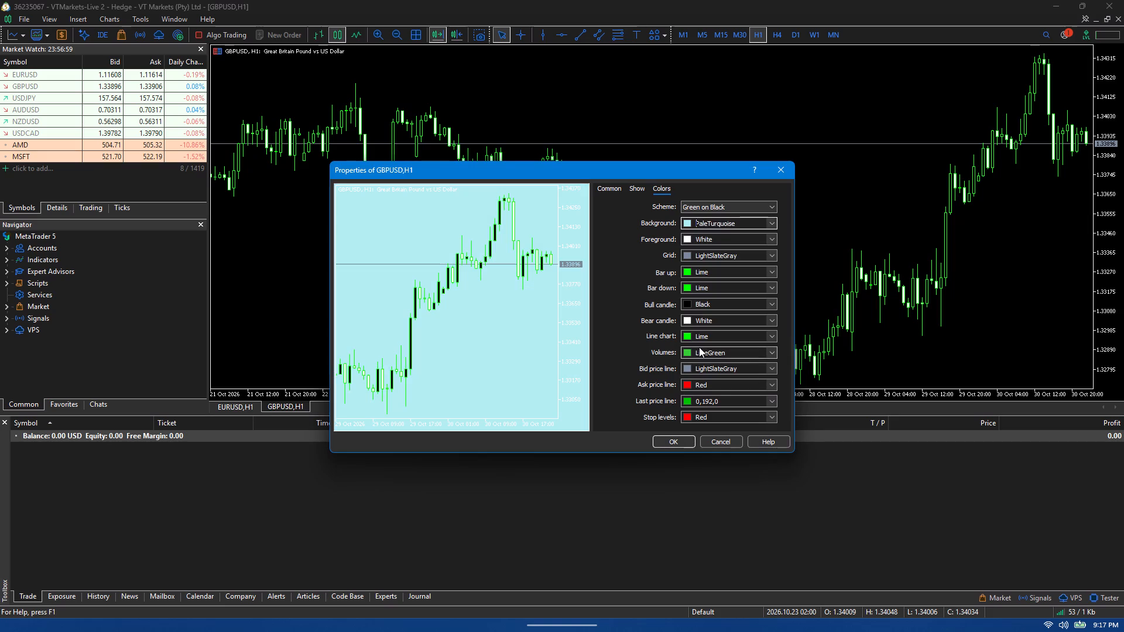
Set the GBPUSD,H1 chart's background color to SeaGreen.
left_click(775, 222)
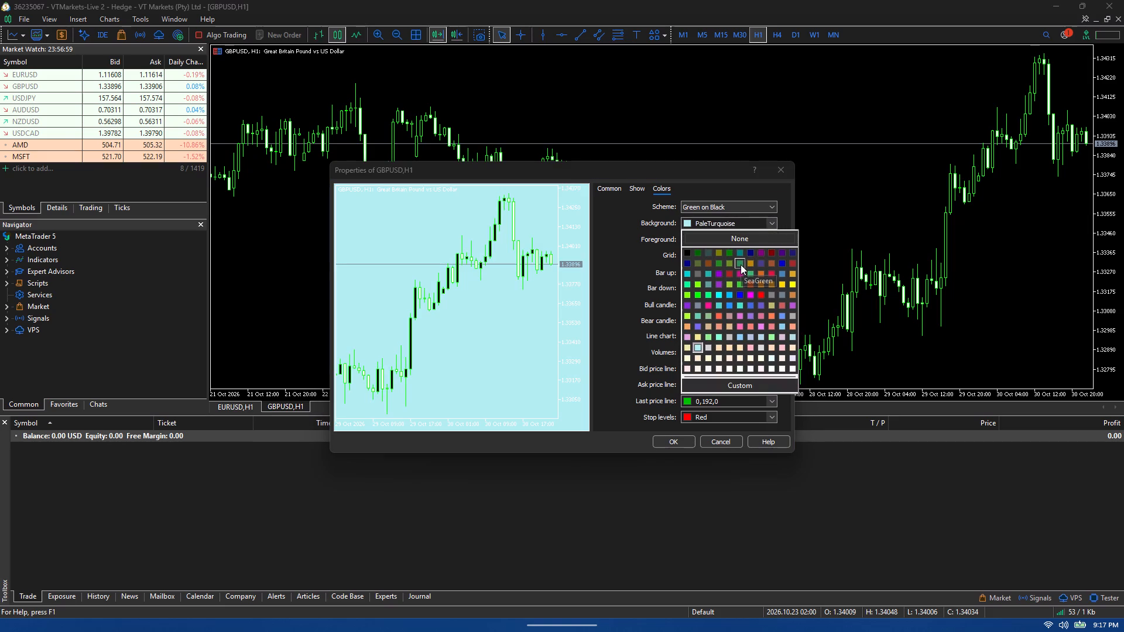
left_click(738, 264)
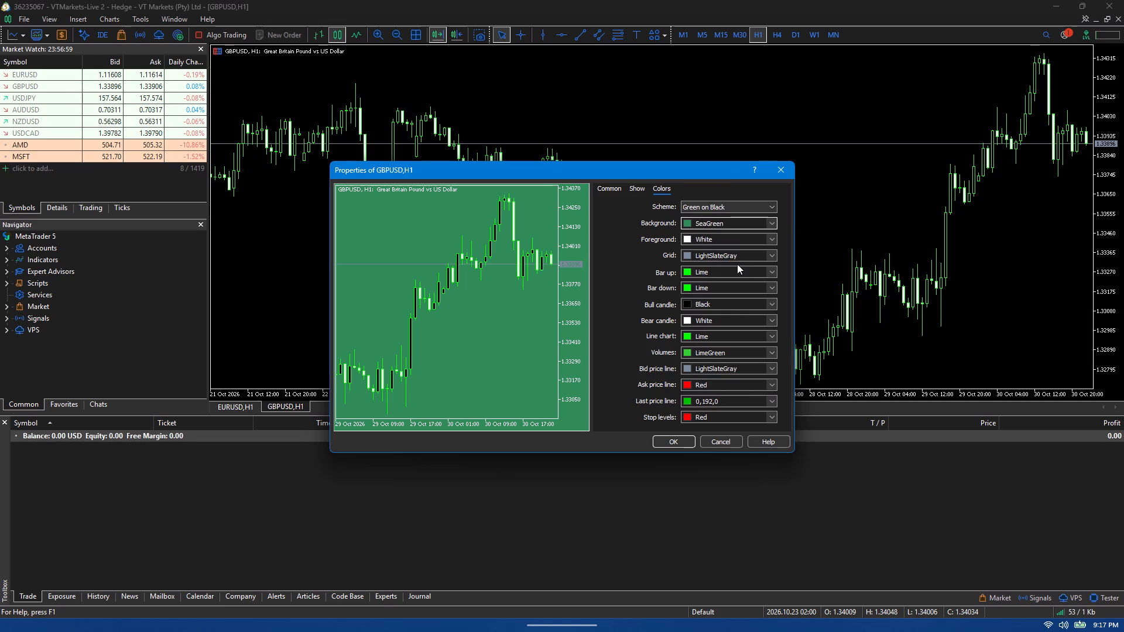
Set the chart's bar down color to Red, bull candle to LimeGreen and bear candle to Red.
left_click(771, 287)
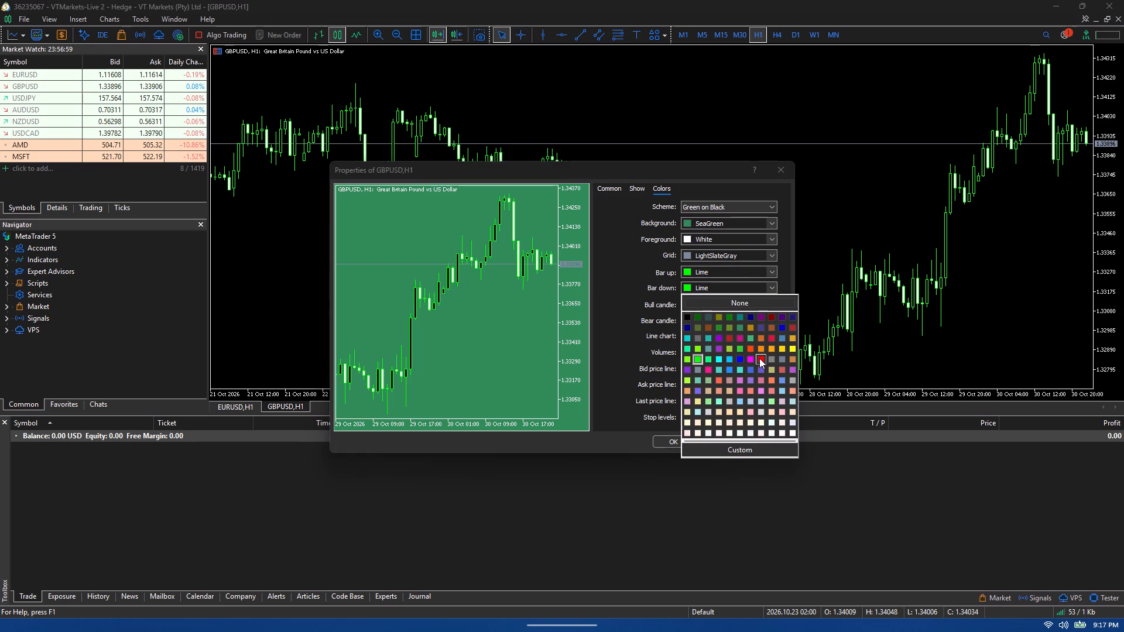
left_click(759, 358)
left_click(773, 304)
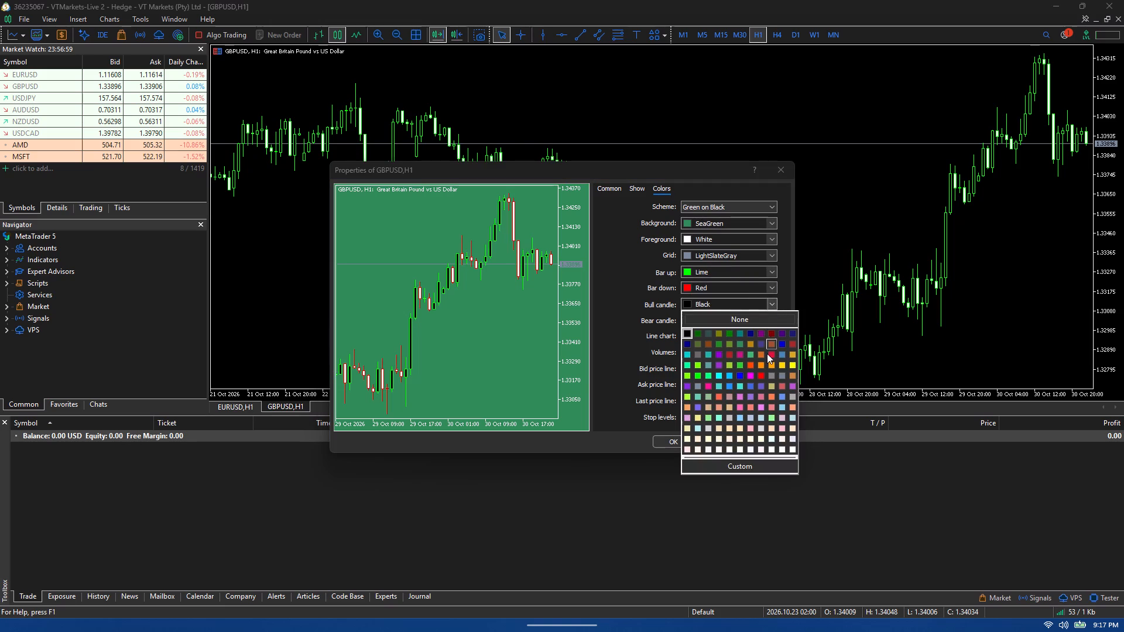
left_click(739, 366)
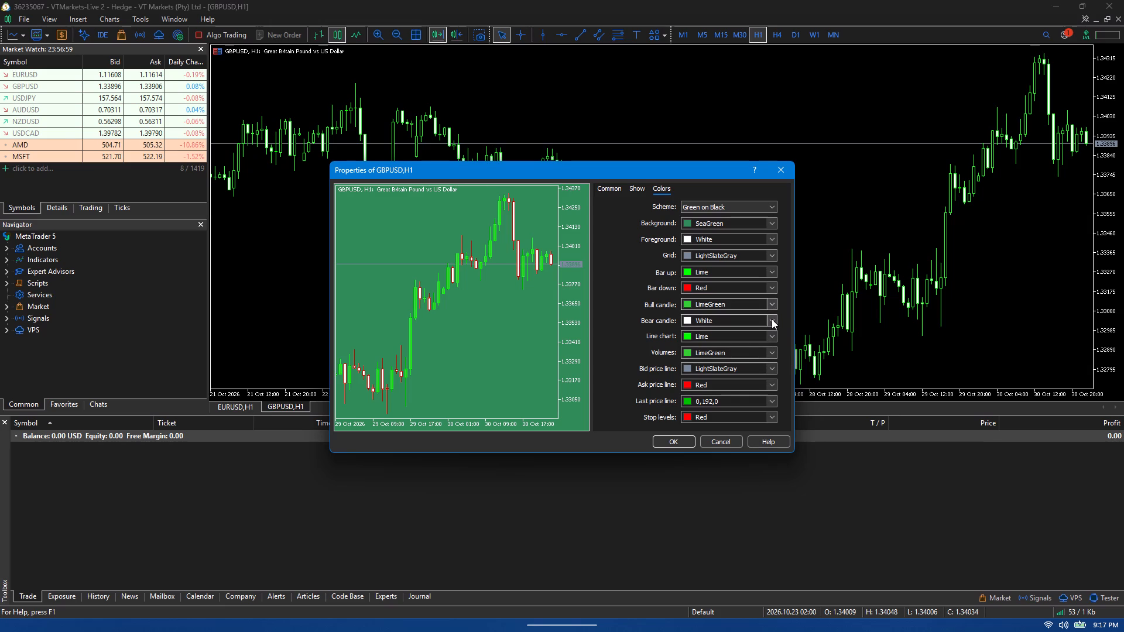
left_click(772, 320)
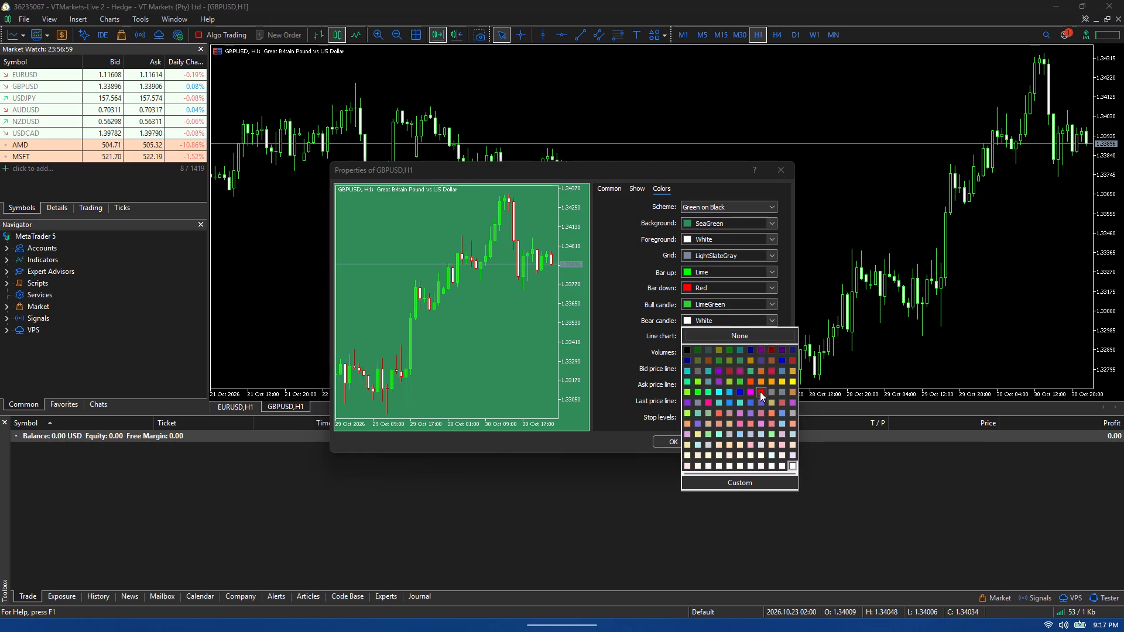
left_click(761, 391)
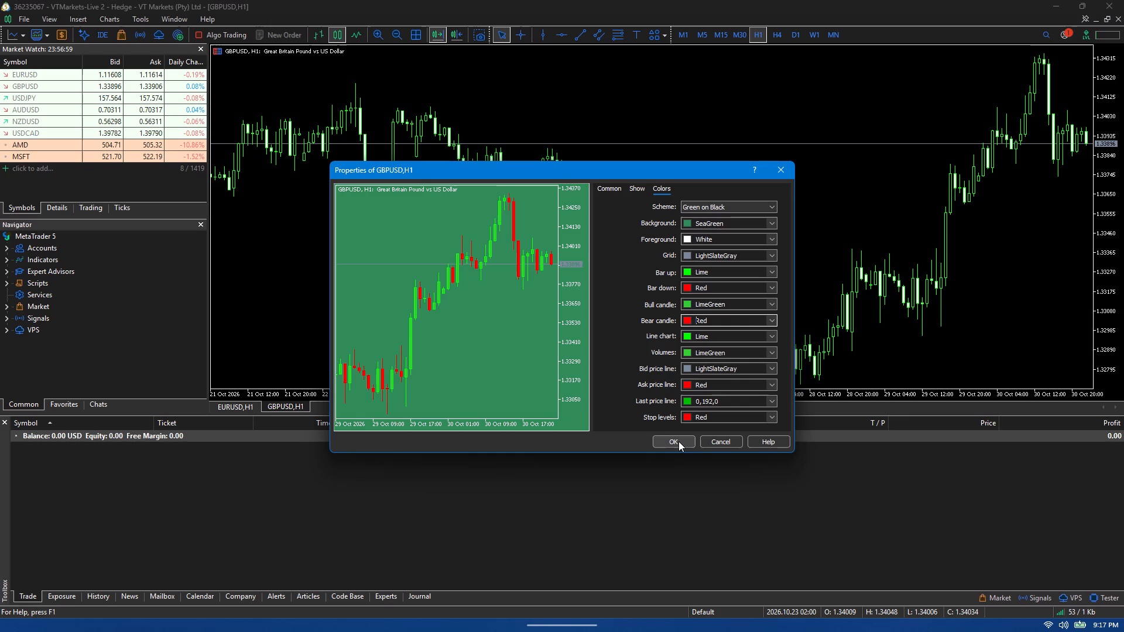
Set the bid price line color to Black and apply the color settings to the GBPUSD,H1 chart.
left_click(771, 369)
left_click(689, 399)
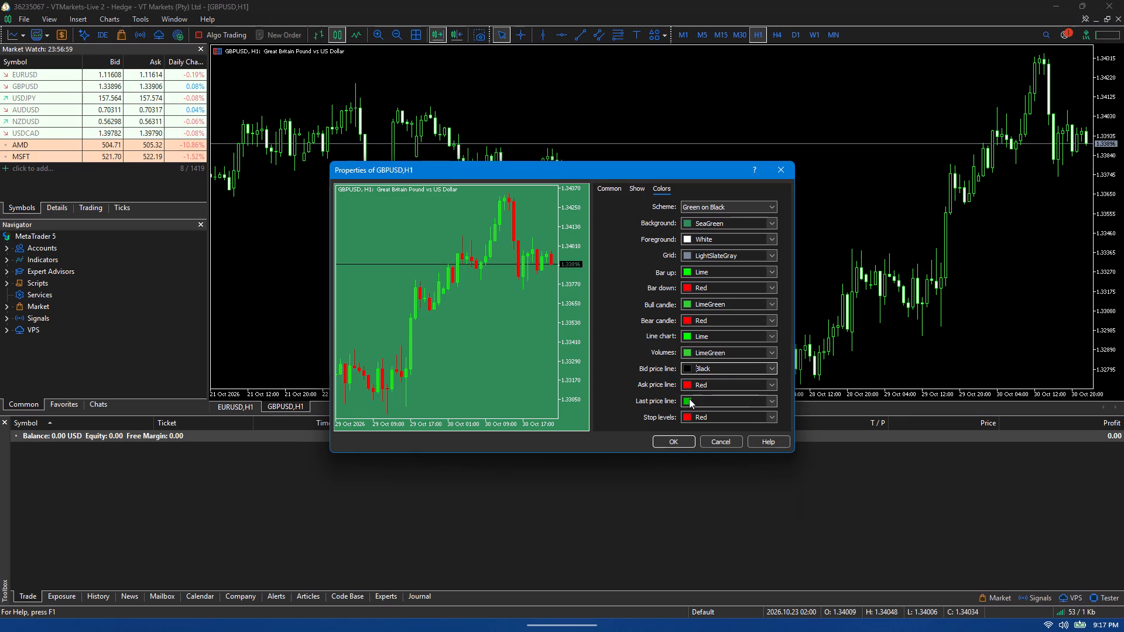
left_click(684, 443)
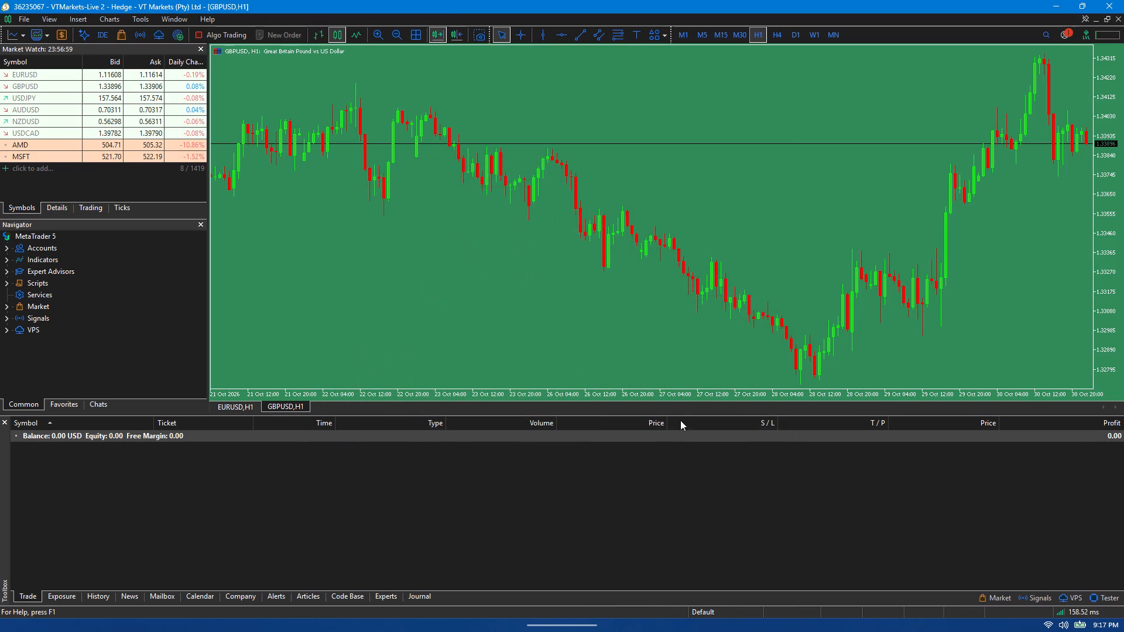
Save the GBPUSD,H1 chart's appearance as a template named newvex in the Templates folder.
right_click(588, 121)
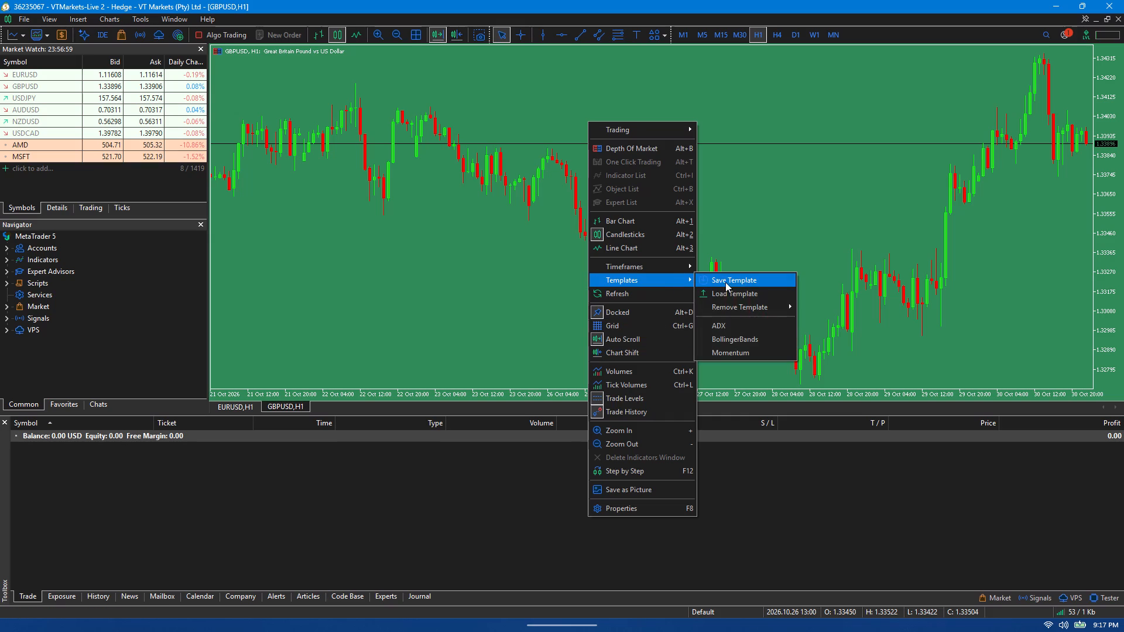
left_click(741, 281)
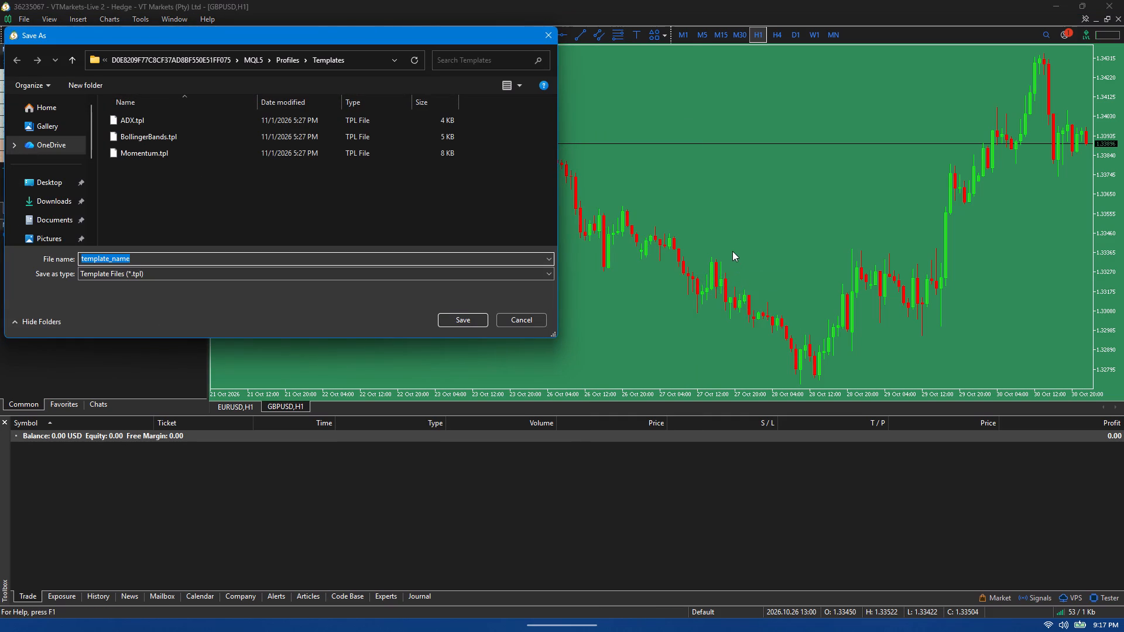
type("new")
type("vex")
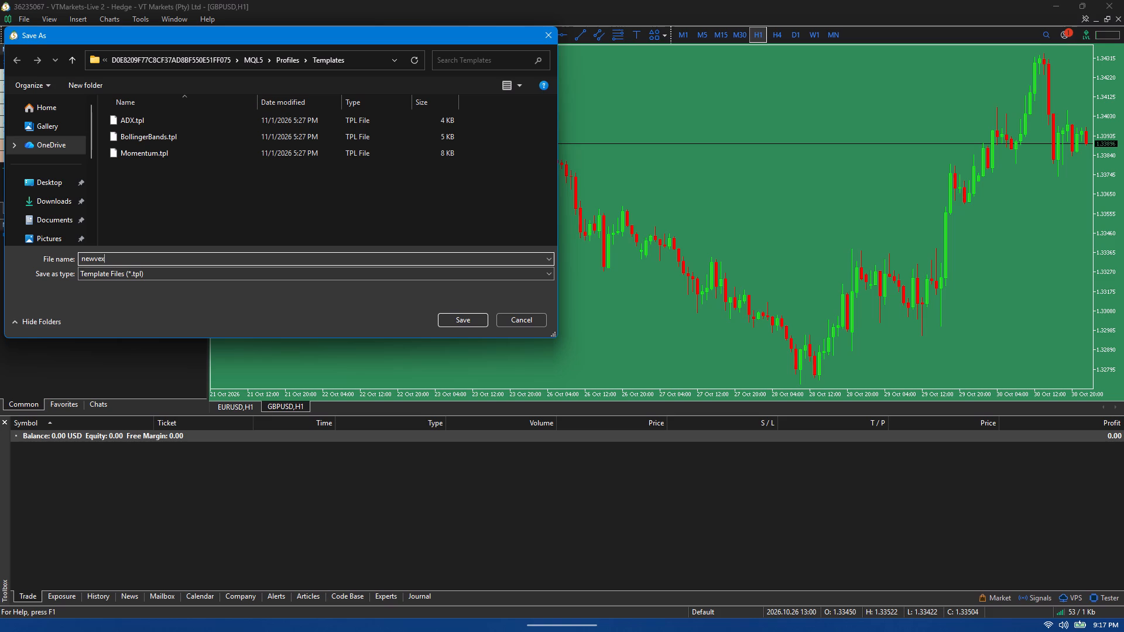
left_click(464, 319)
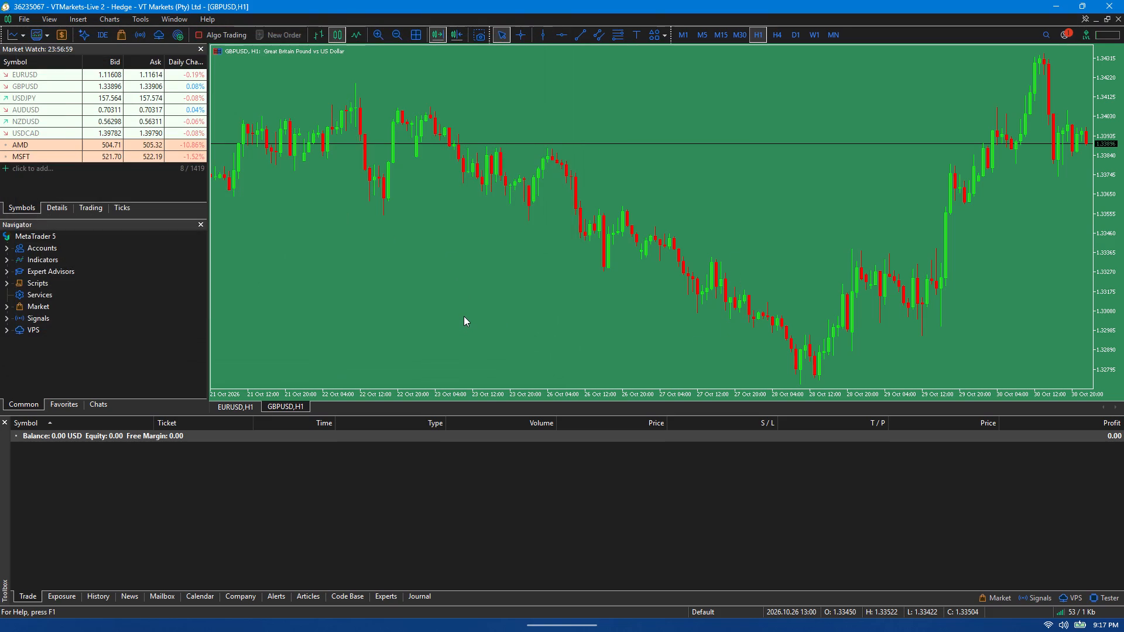
Switch to the EURUSD,H1 chart and bring up its available chart templates.
left_click(237, 407)
right_click(368, 107)
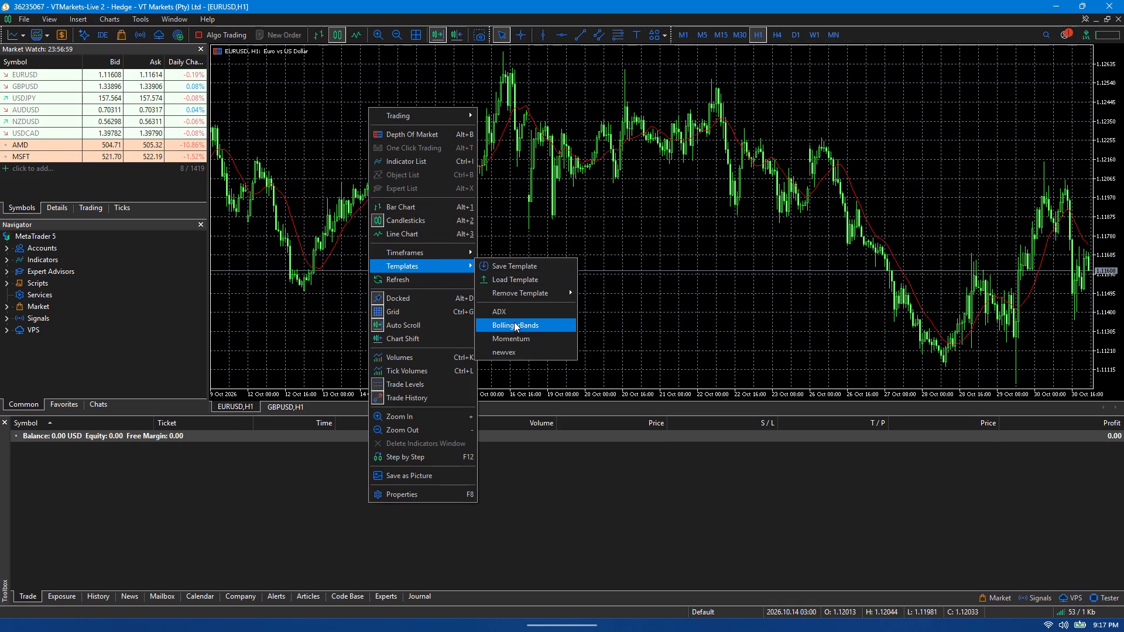
Apply the newvex template to the EURUSD,H1 chart.
left_click(515, 351)
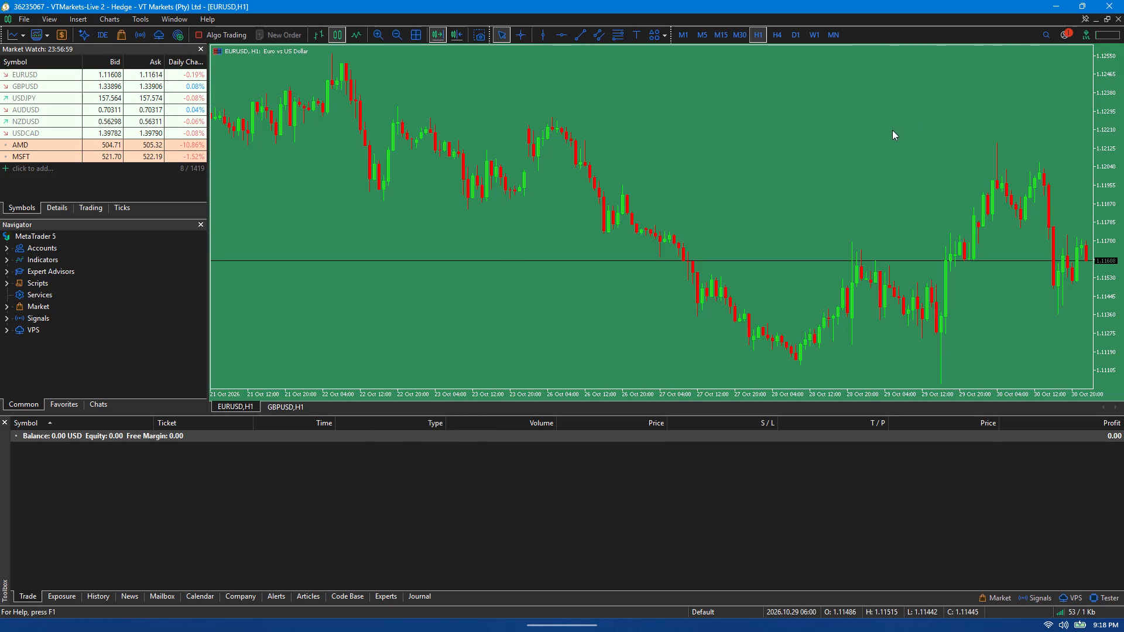
Switch back to the GBPUSD,H1 chart to compare its appearance with the EURUSD,H1 chart.
left_click(287, 411)
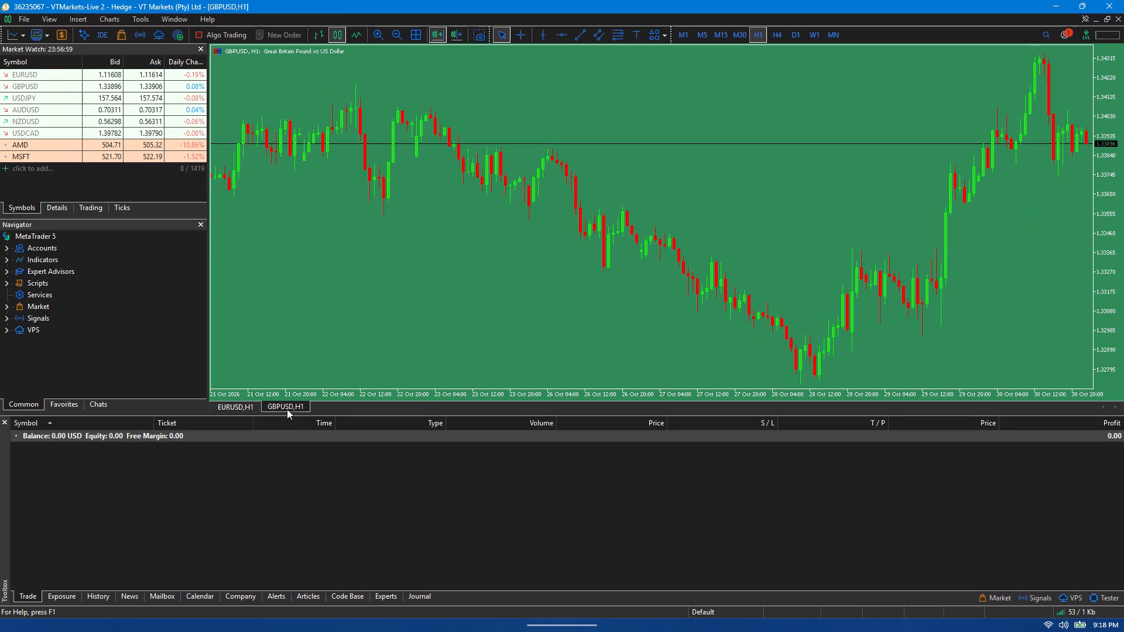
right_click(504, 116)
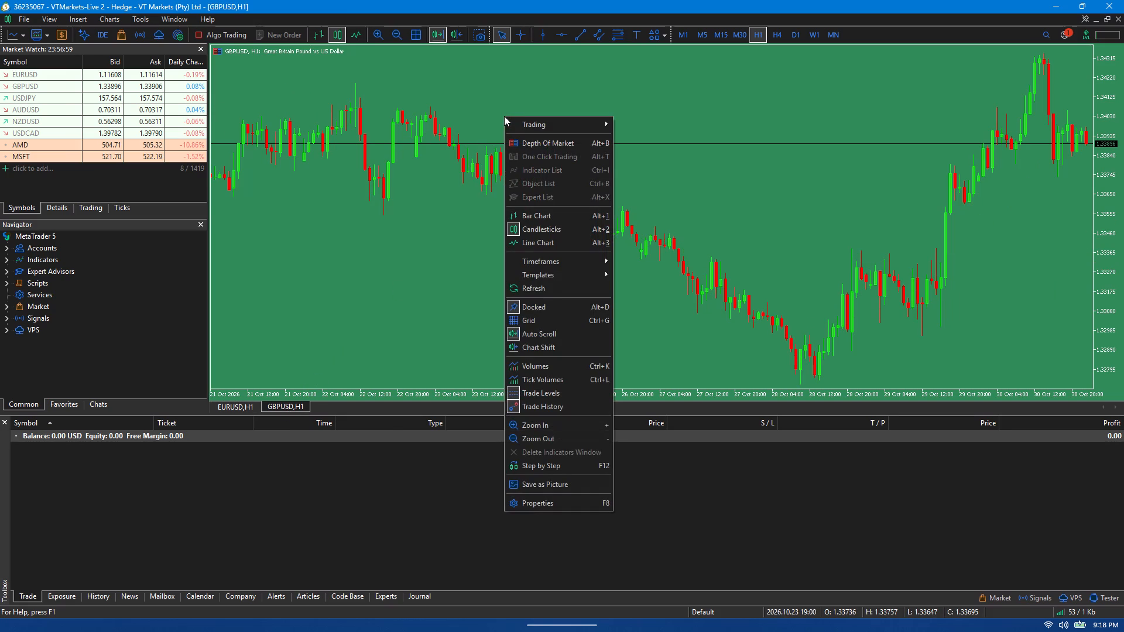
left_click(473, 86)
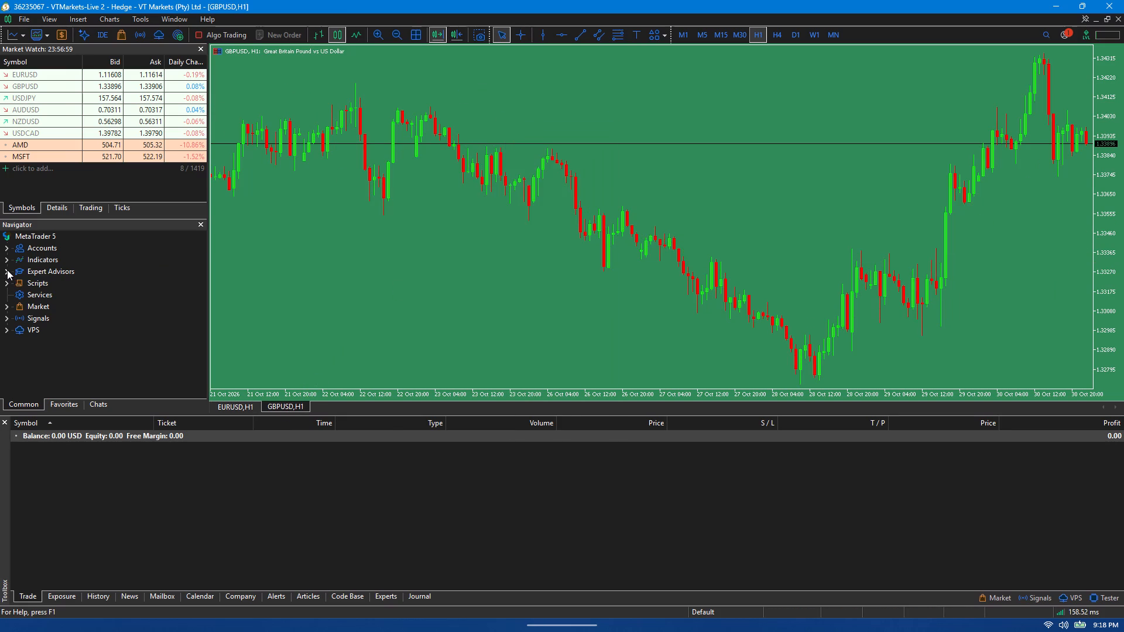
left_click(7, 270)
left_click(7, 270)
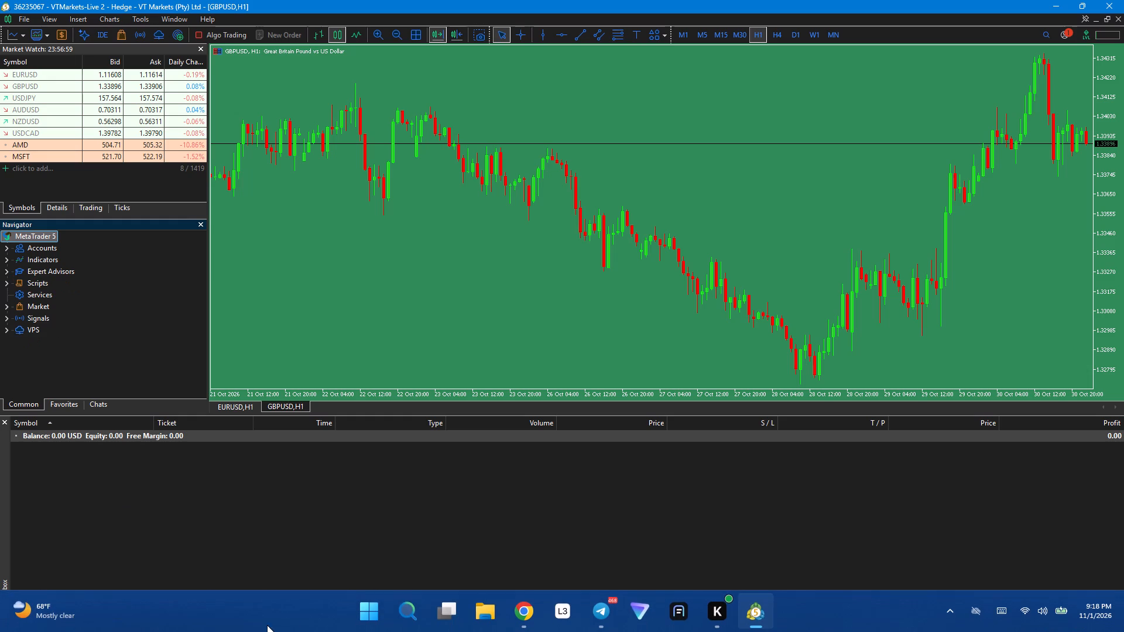
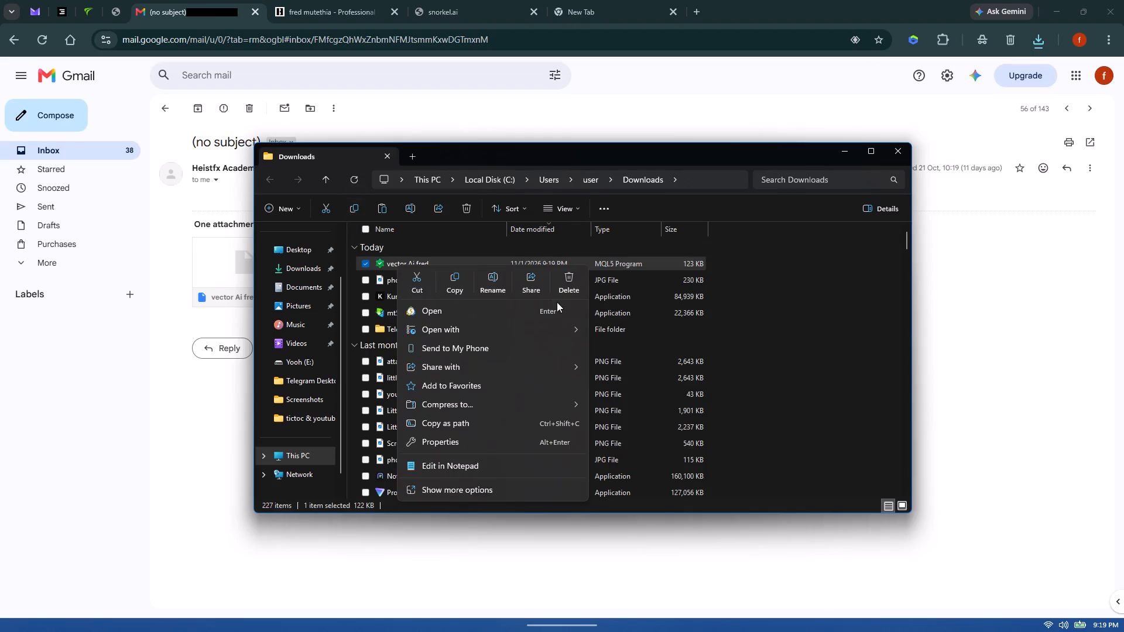
Copy the vector Ai fred program file from Downloads into the MQL5 Experts folder of MetaTrader 5's data folder, and close that folder.
left_click(452, 283)
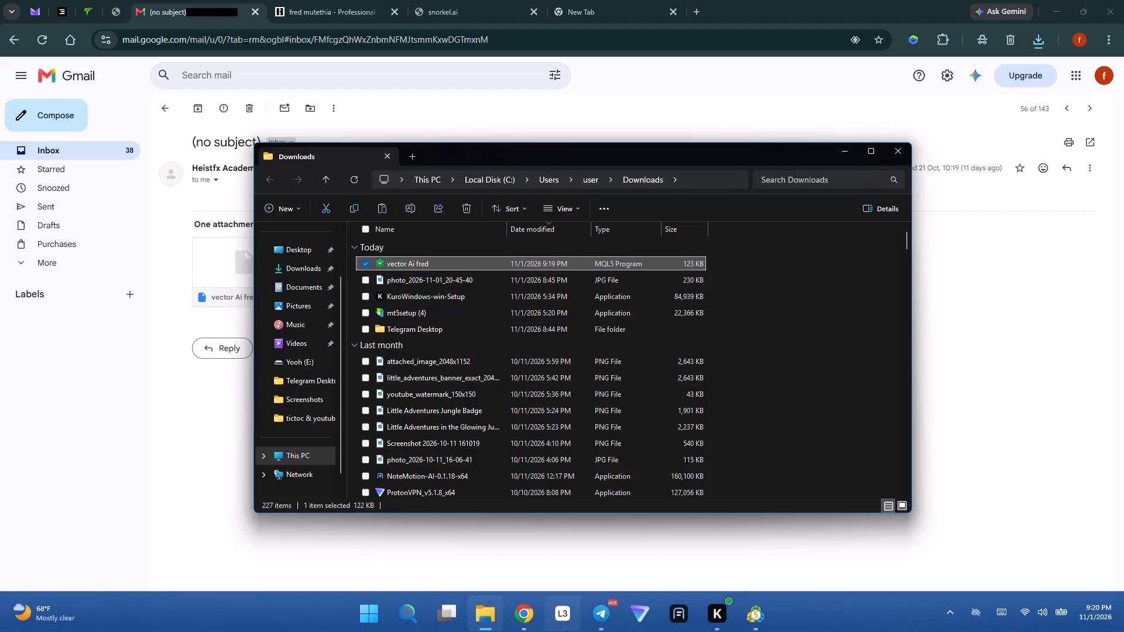
left_click(757, 614)
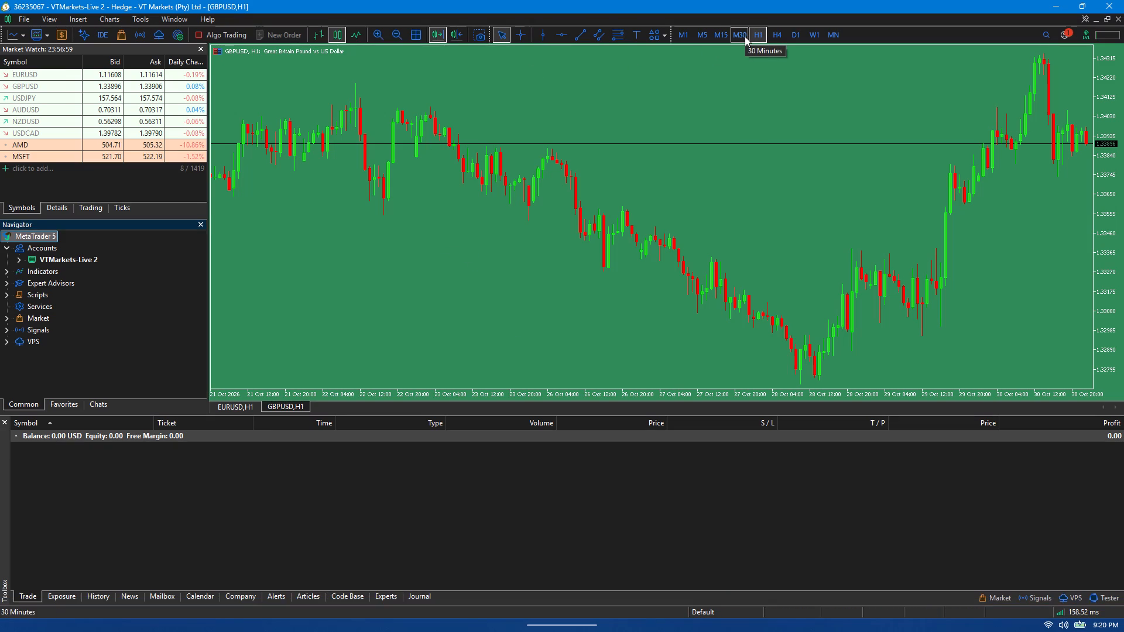
left_click(28, 17)
left_click(51, 135)
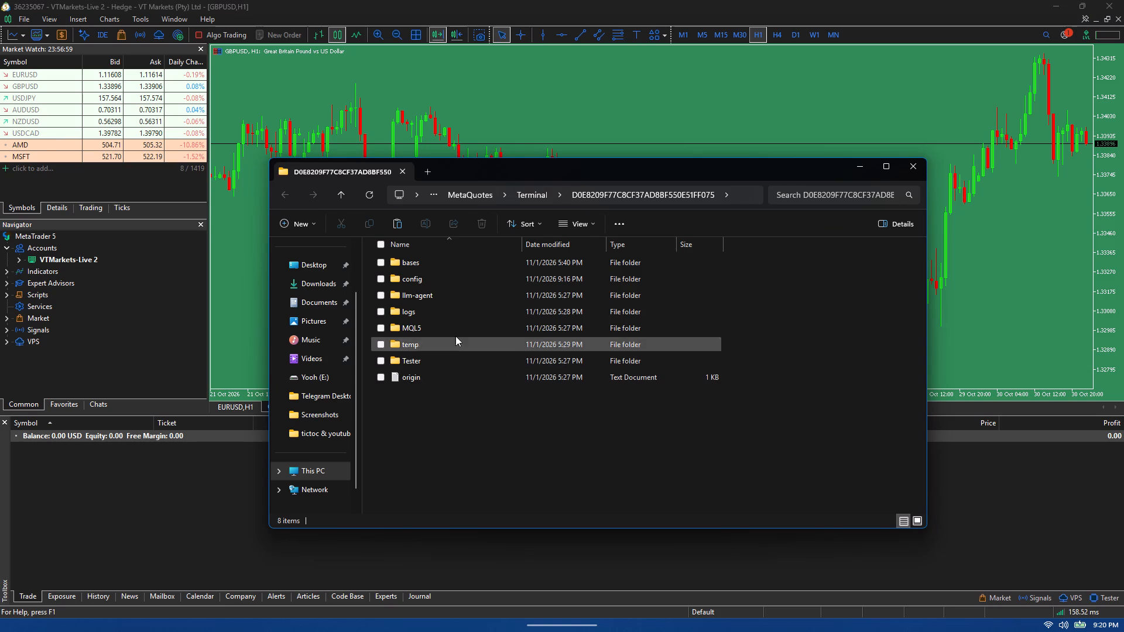
double_click(431, 330)
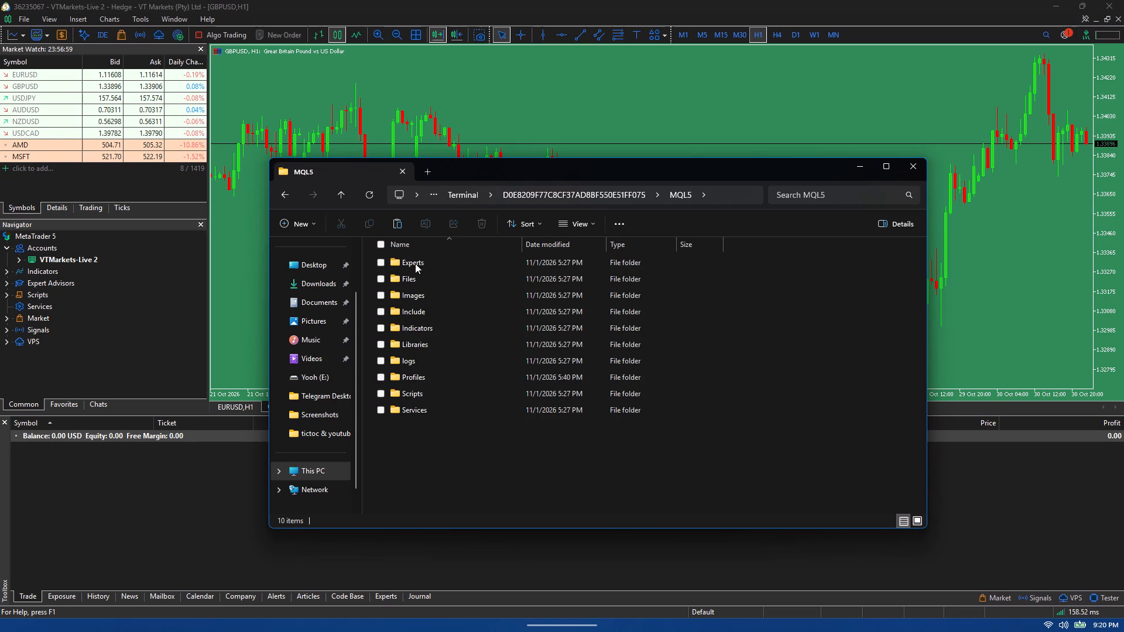
double_click(415, 263)
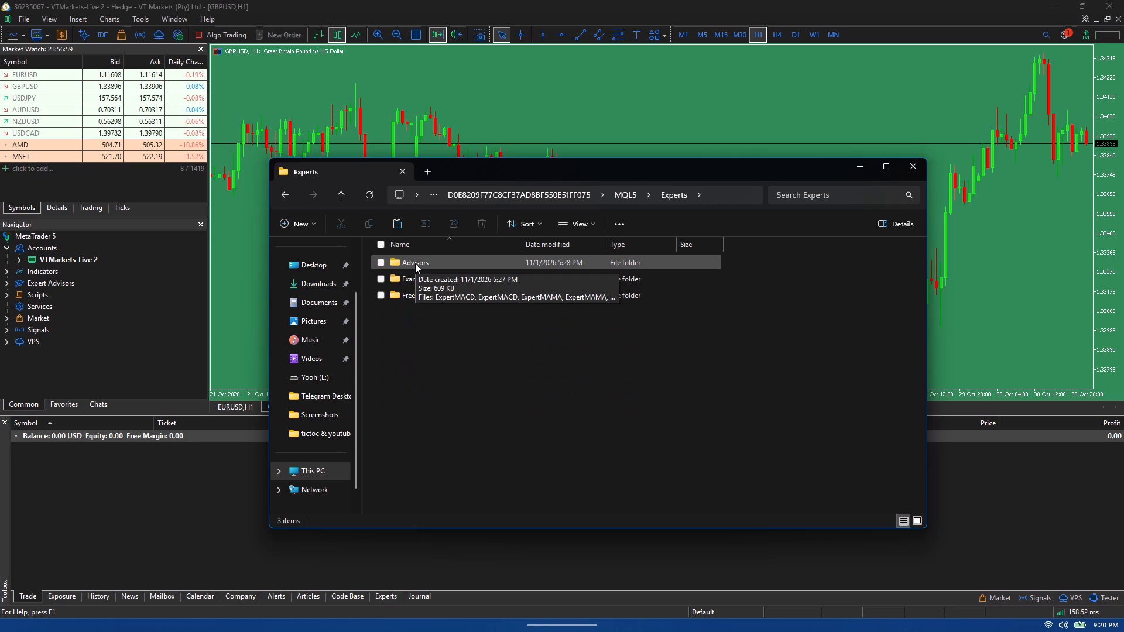
right_click(434, 351)
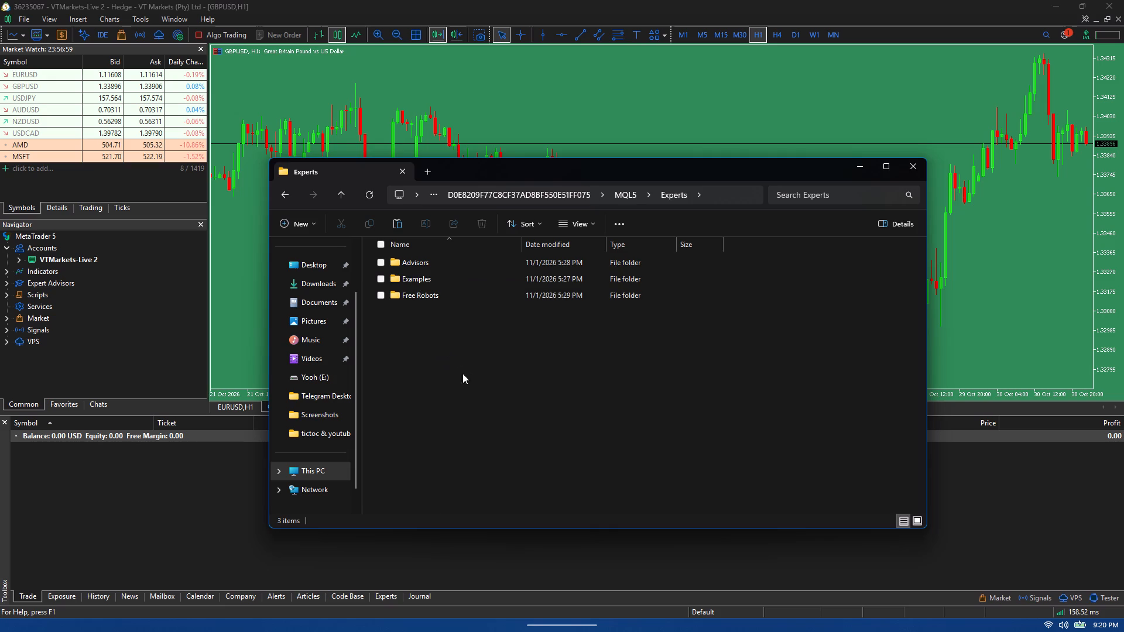
right_click(437, 342)
left_click(461, 360)
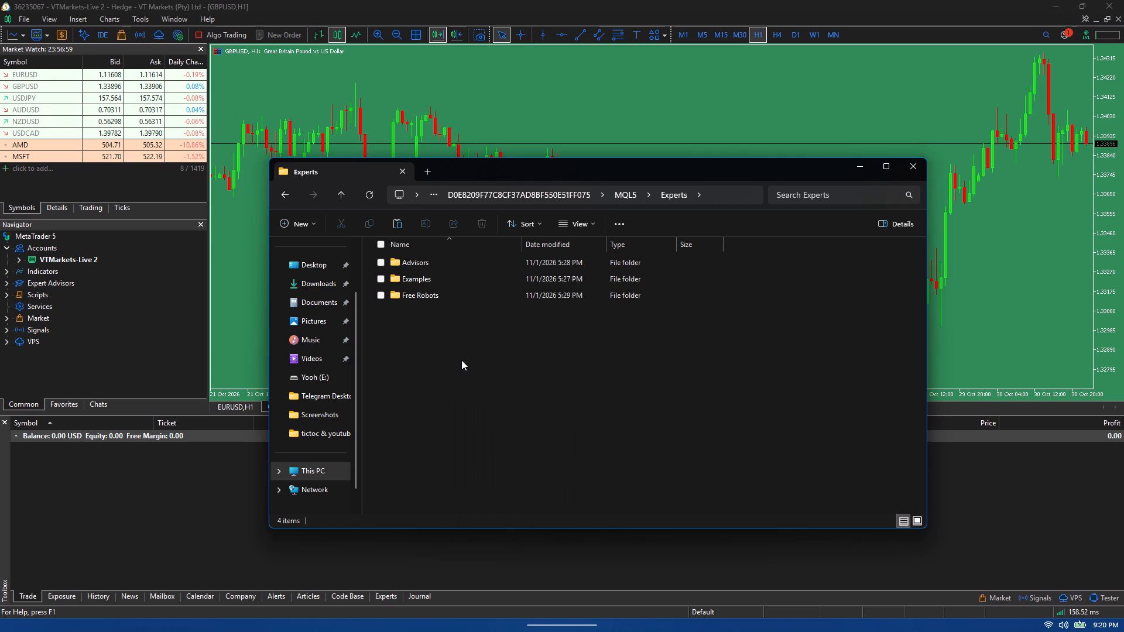
left_click(461, 360)
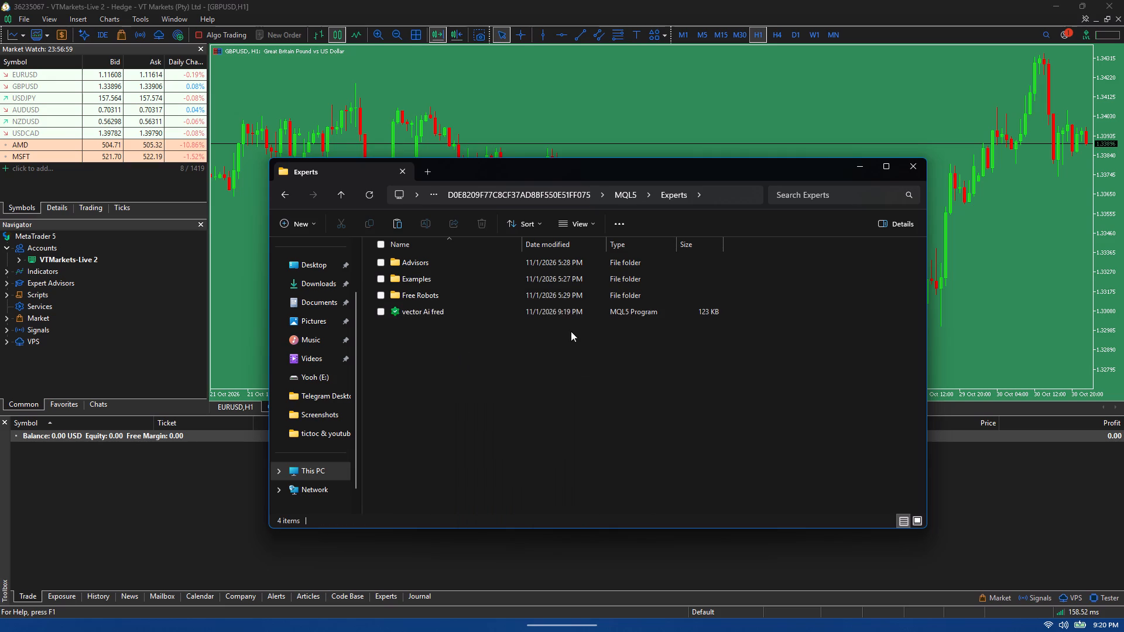
left_click(917, 171)
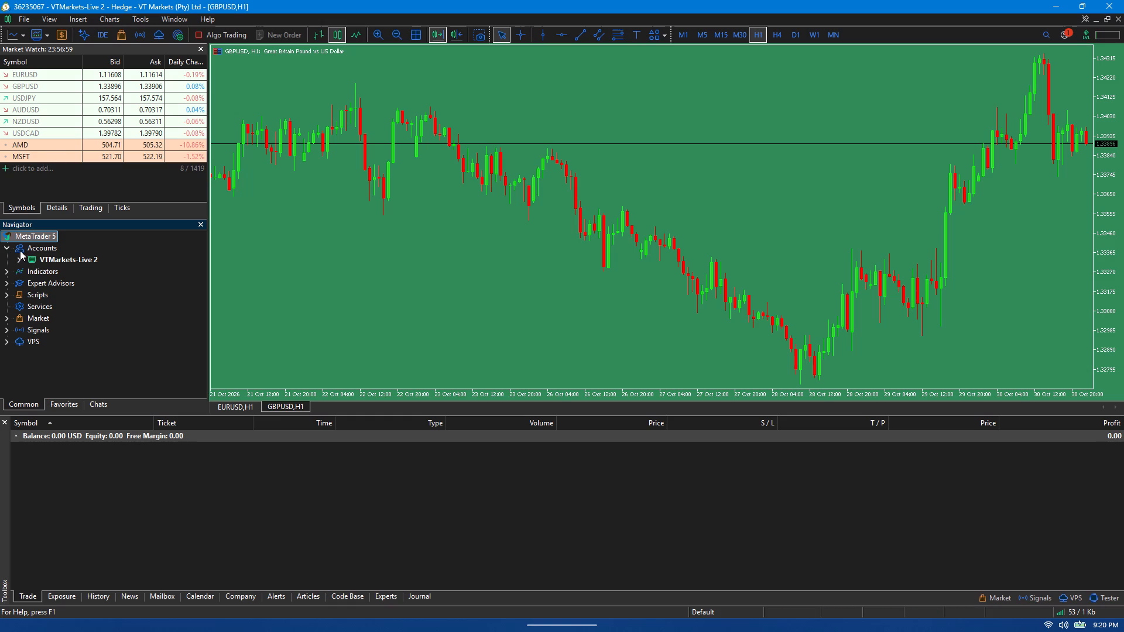
Refresh the Expert Advisors group in the Navigator and expand it.
right_click(37, 283)
left_click(66, 369)
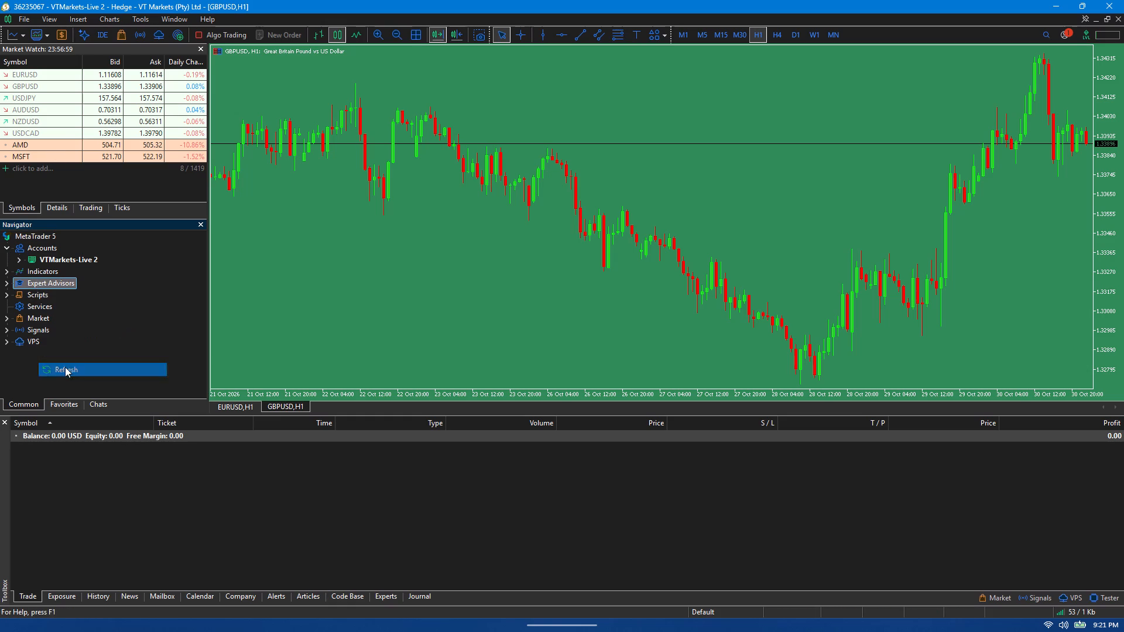
left_click(7, 287)
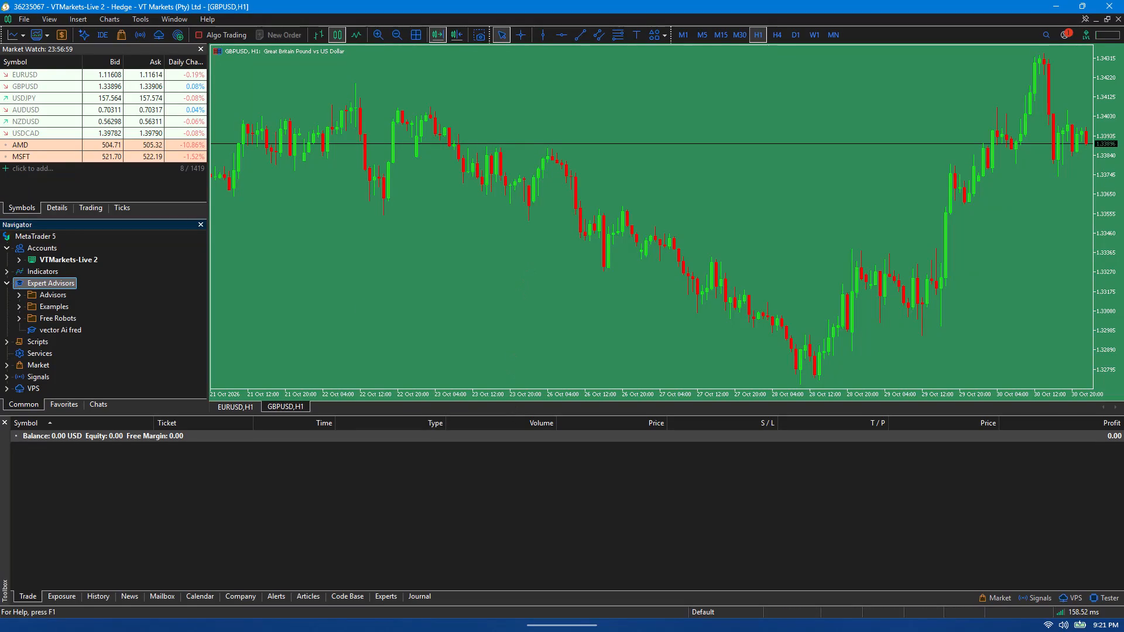
Enable algo trading for the terminal.
left_click(211, 37)
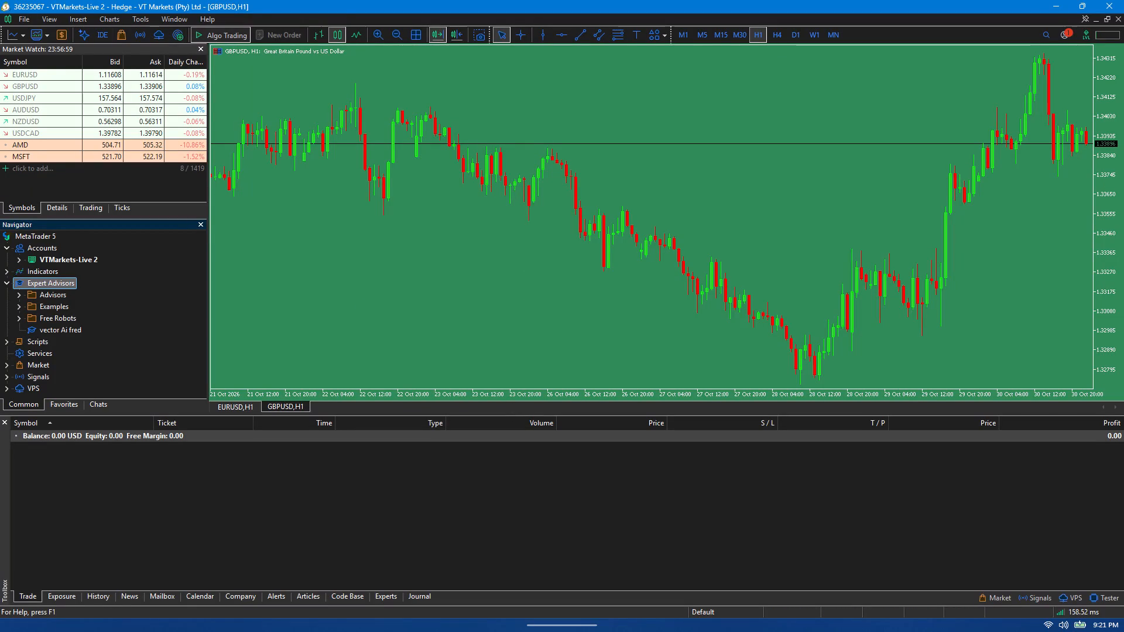
Start adding the vector Ai fred expert advisor to the EURUSD,H1 chart, with its MaxOpenTrades input set to 5.
left_click(233, 405)
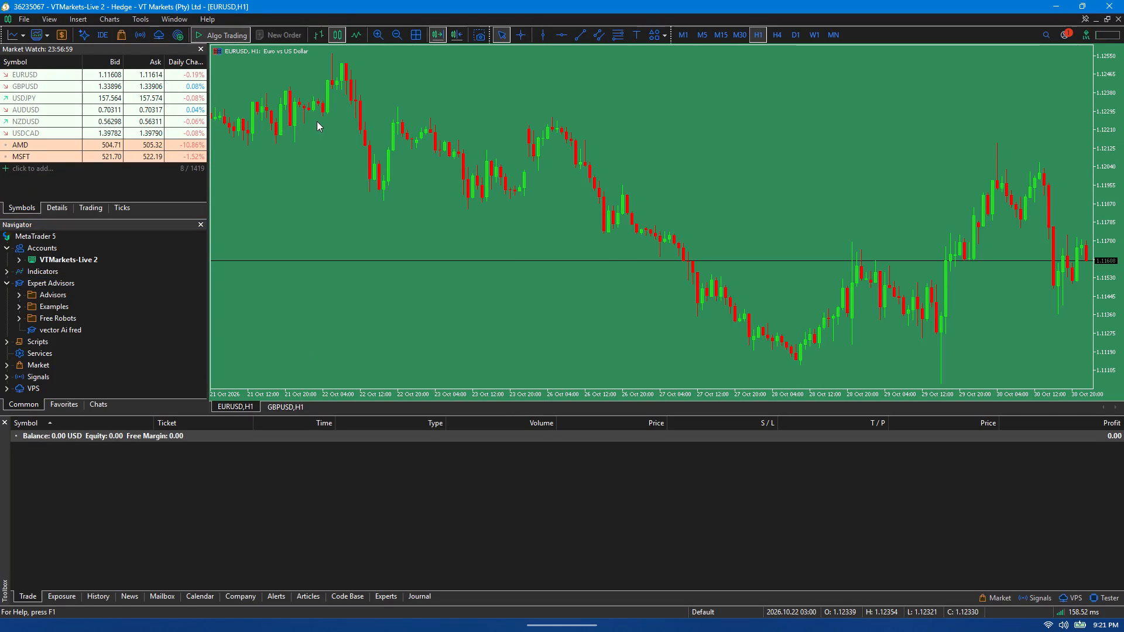
double_click(54, 328)
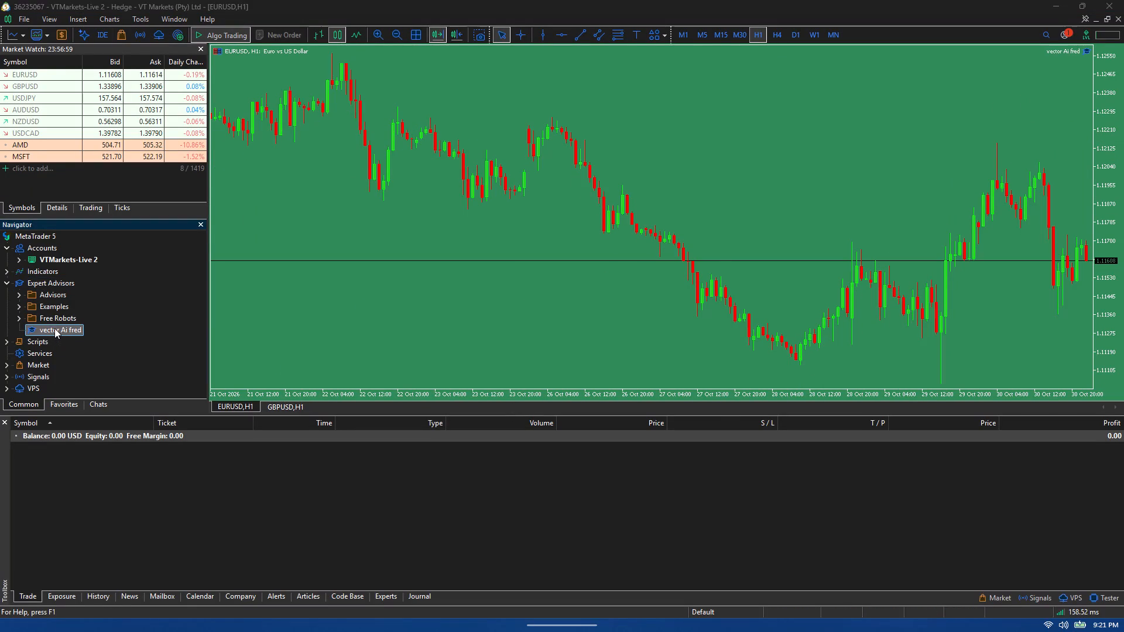
left_click(438, 279)
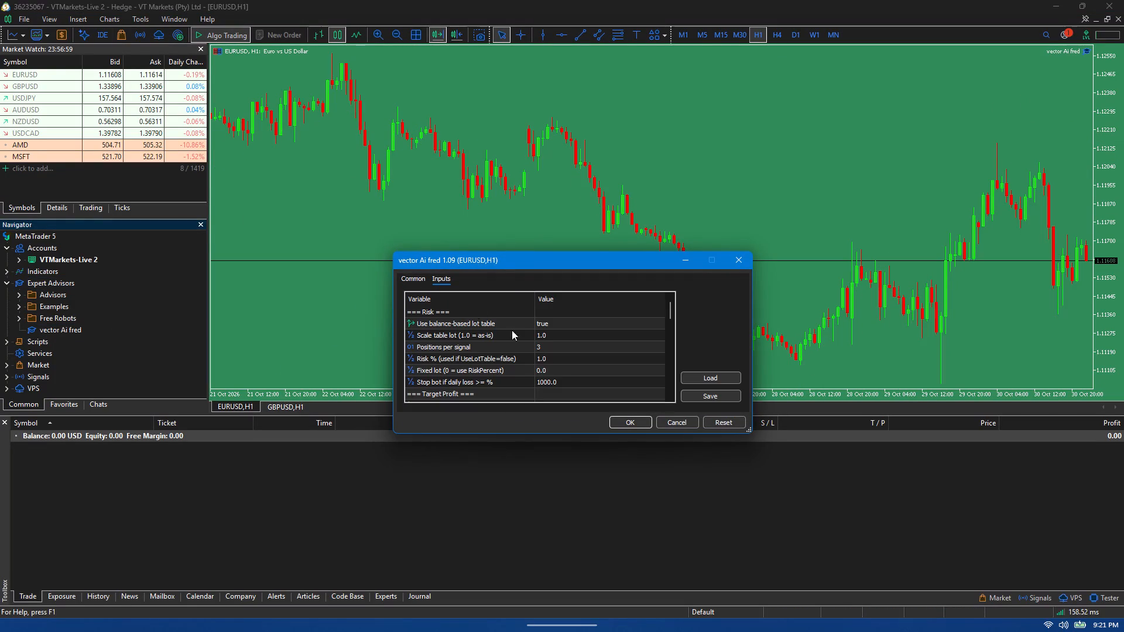
scroll(521, 363, "down", 2)
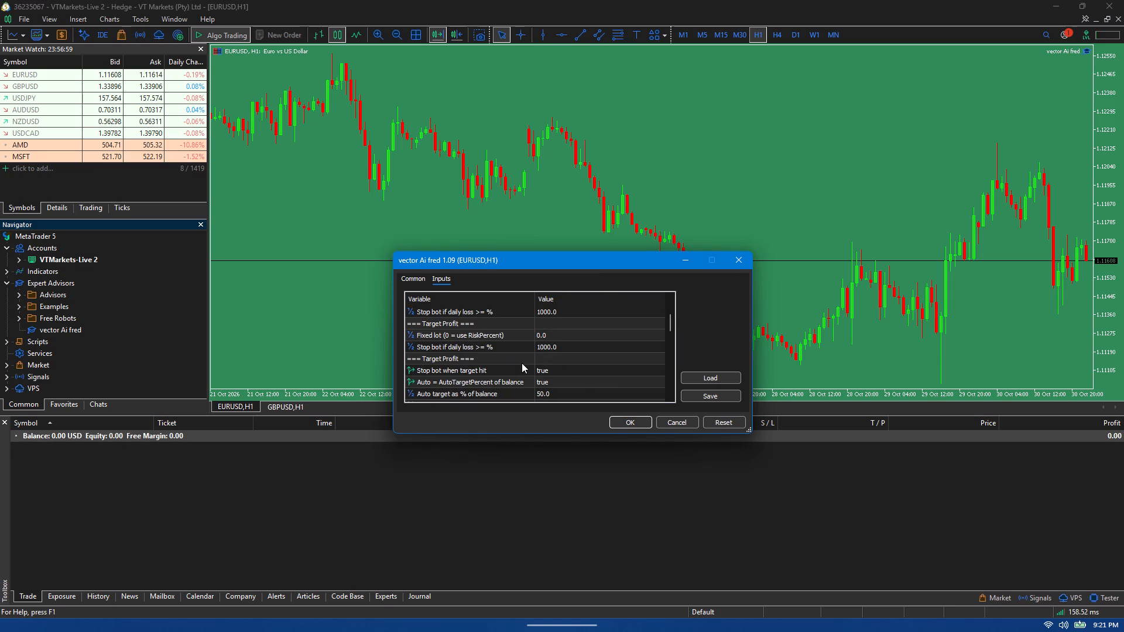
scroll(522, 363, "down", 1)
double_click(546, 369)
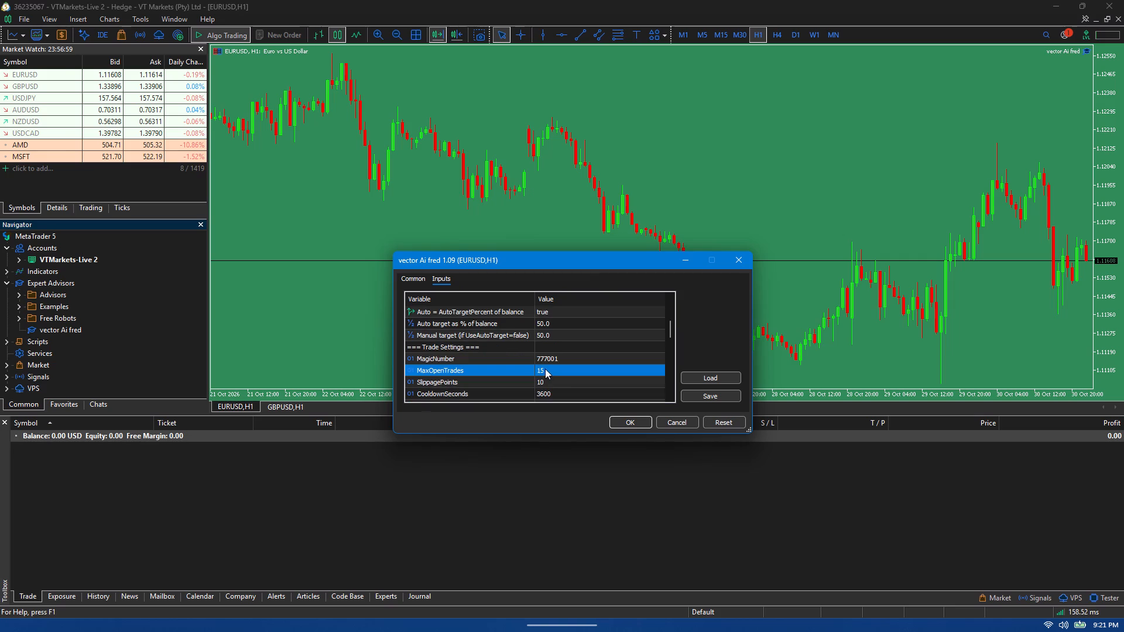
key("3")
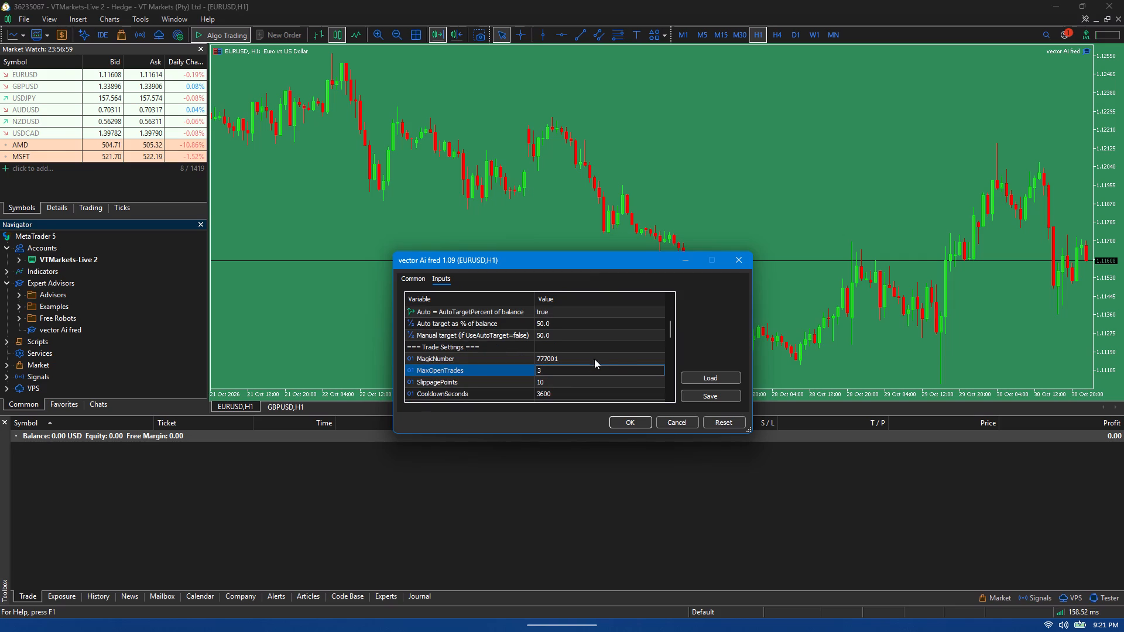
key("BackSpace")
key("5")
Allow vector Ai fred to modify Signals settings, and recheck its common options and input values.
left_click(410, 277)
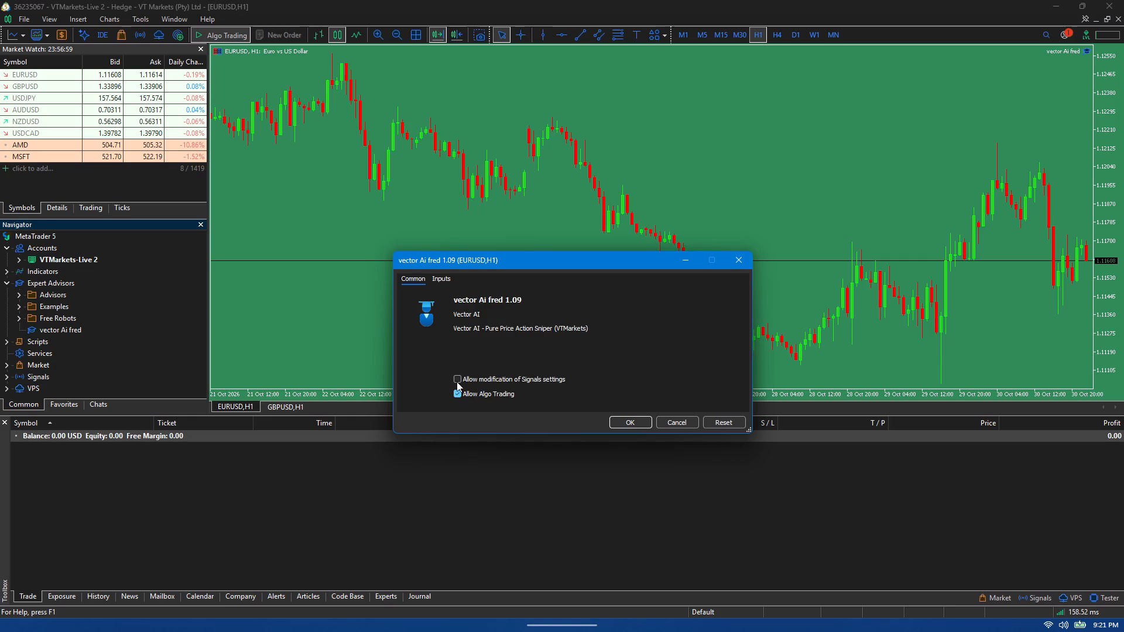
left_click(456, 379)
left_click(443, 277)
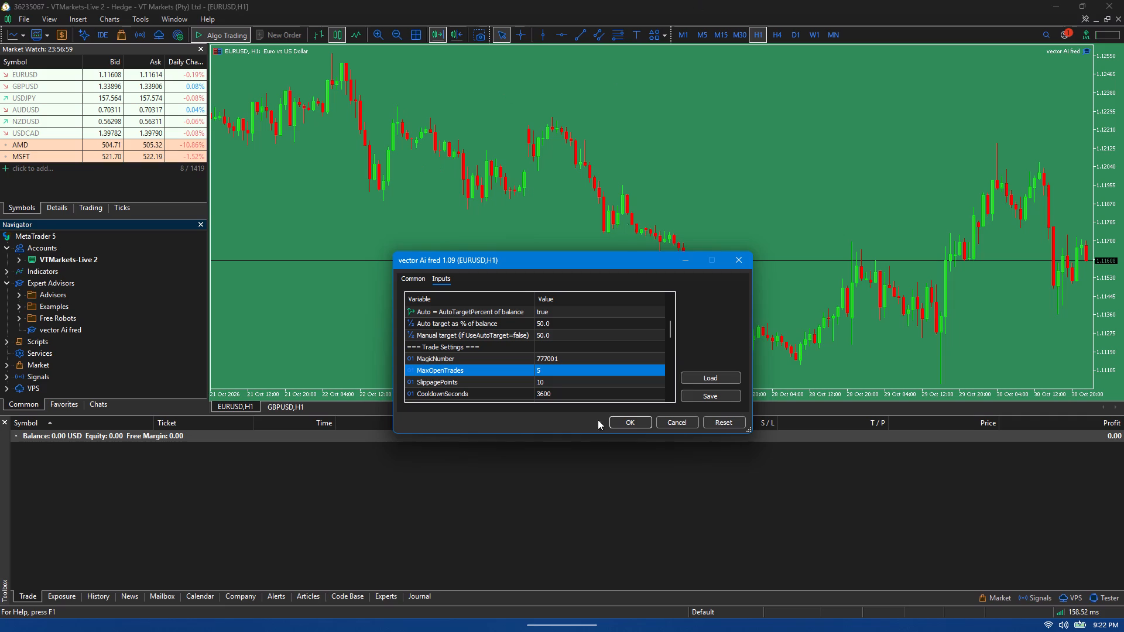
left_click(412, 281)
left_click(456, 277)
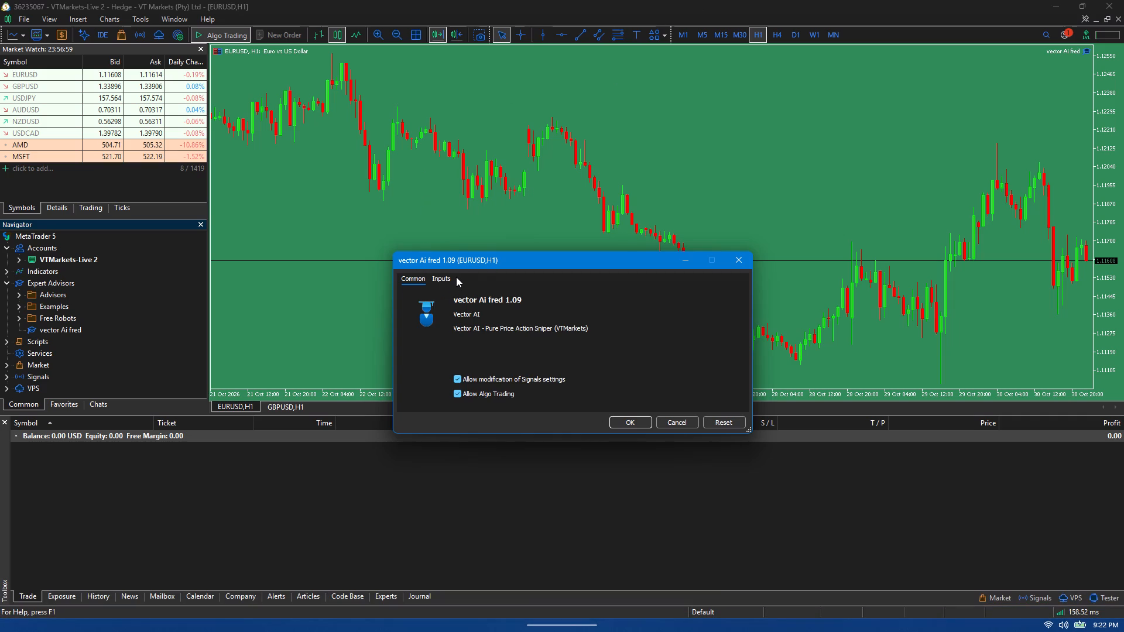
left_click(441, 276)
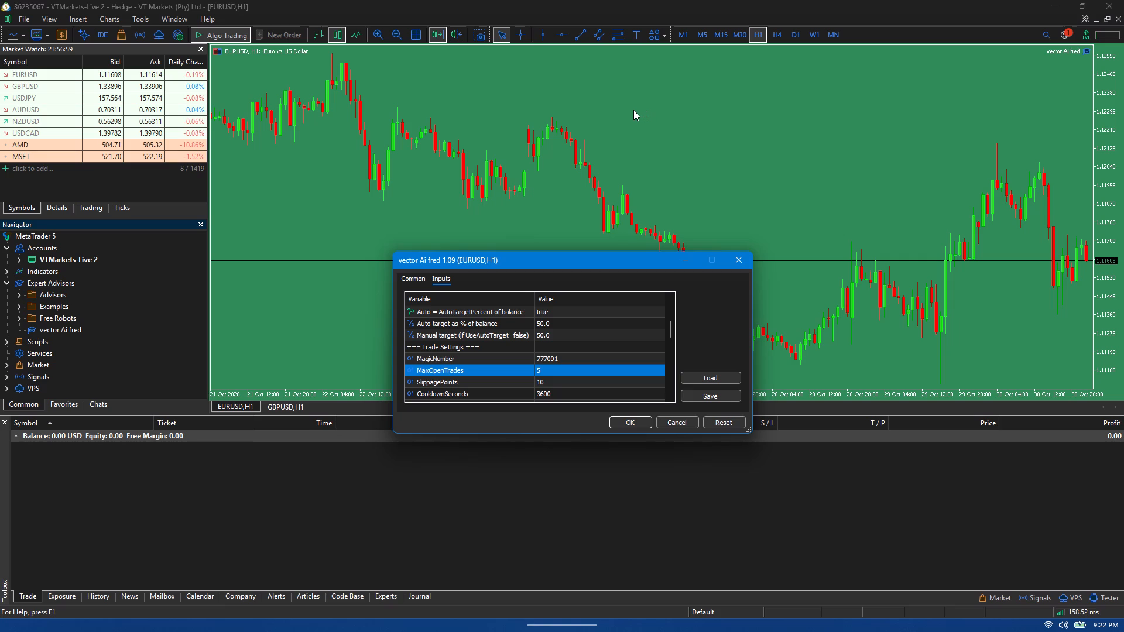
Accept the vector Ai fred settings so the expert advisor is attached to the EURUSD,H1 chart.
left_click(640, 423)
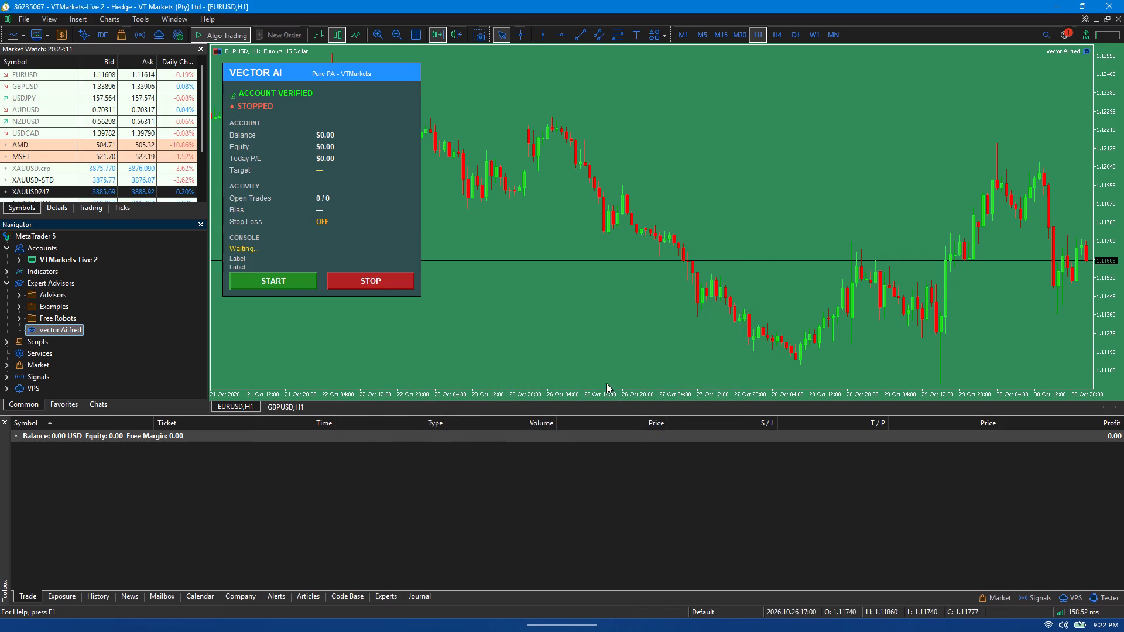
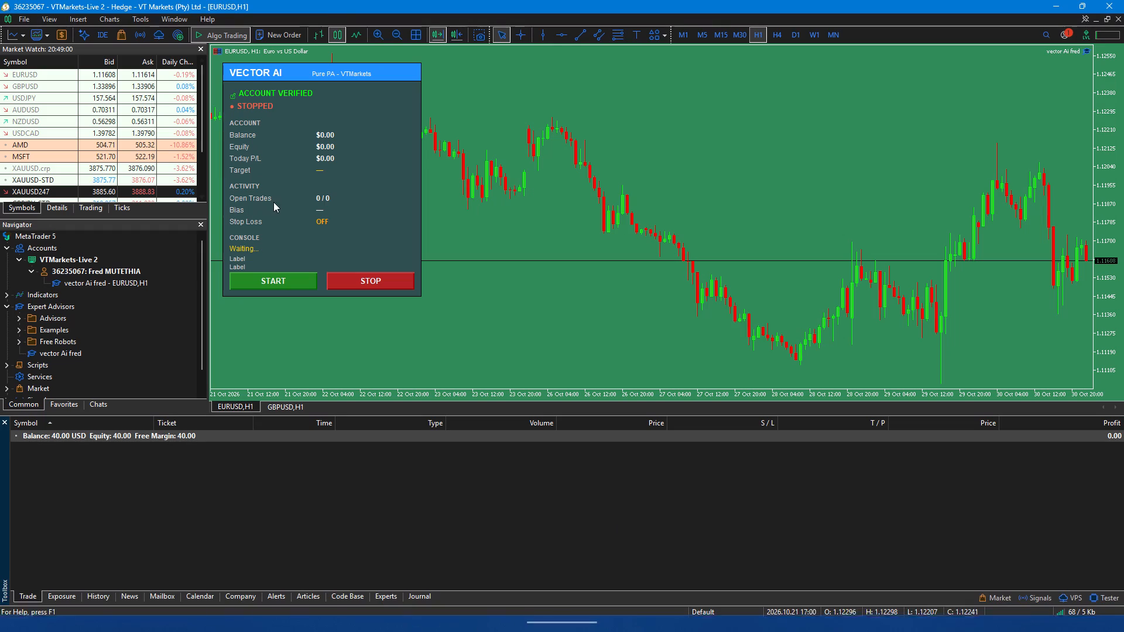
Start the Vector AI bot from its on-chart control panel on the EURUSD,H1 chart.
left_click(268, 280)
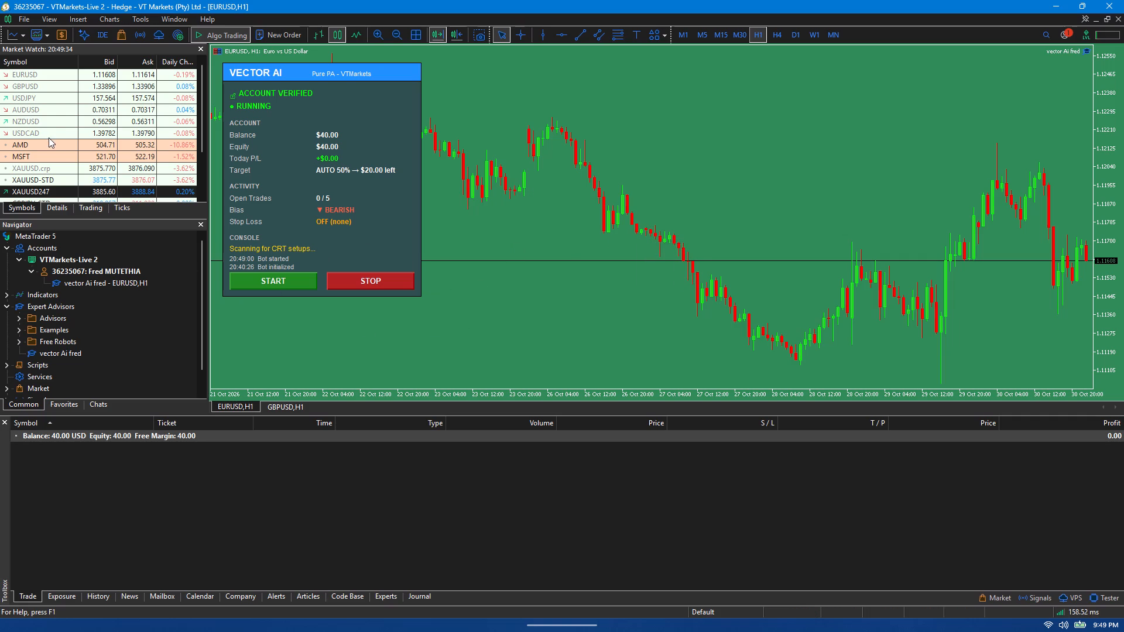
Show all available symbols in the Market Watch list.
scroll(49, 137, "up", 8)
right_click(25, 106)
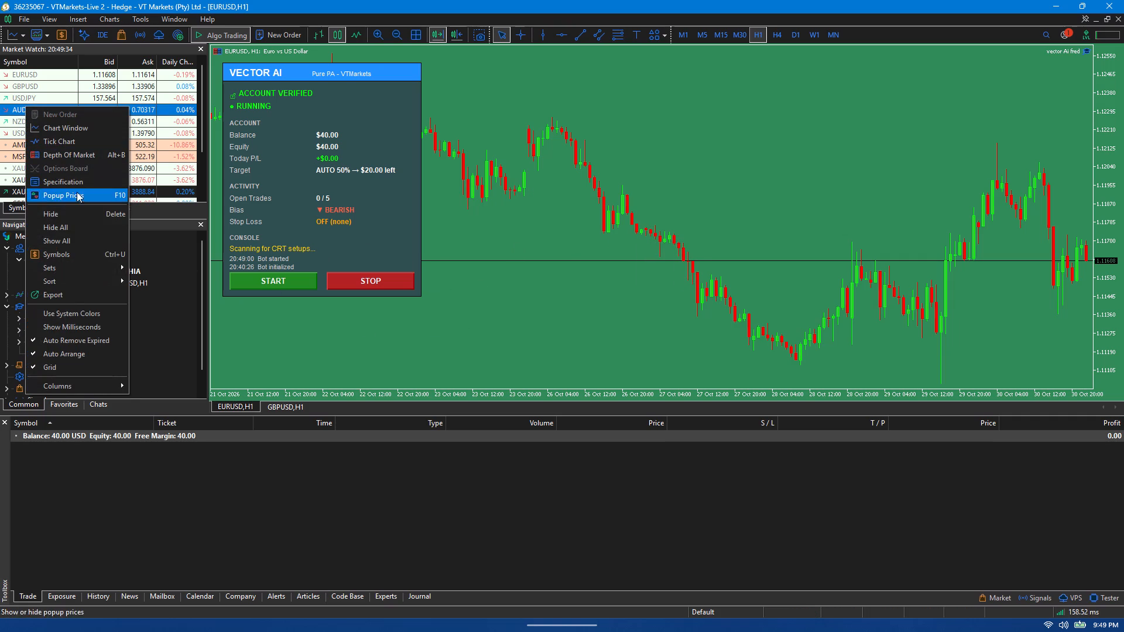
left_click(64, 243)
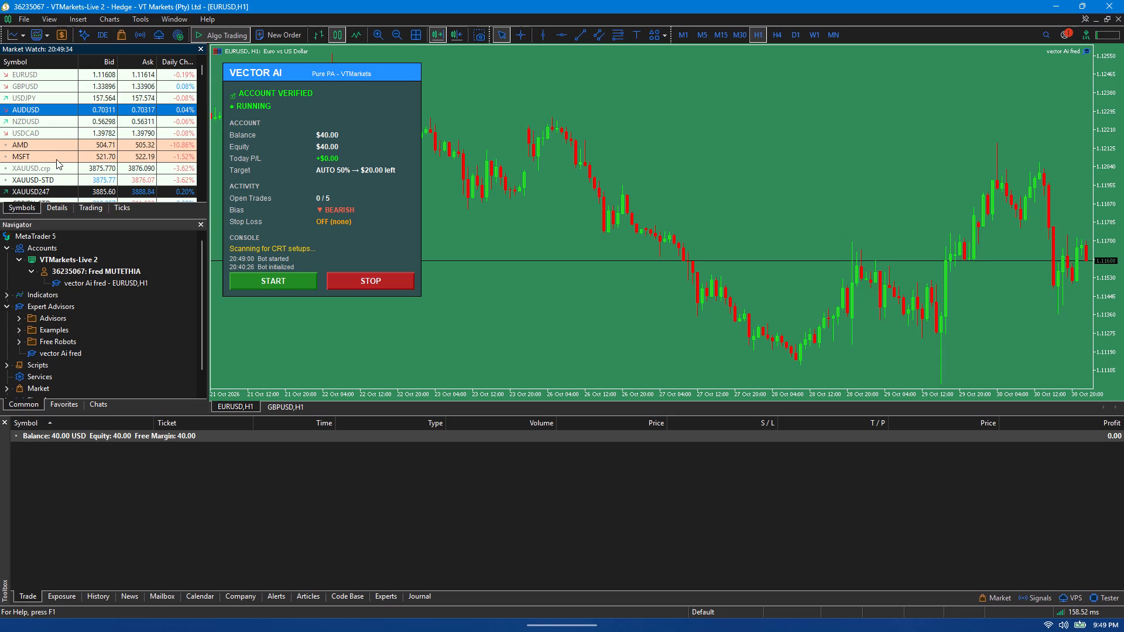
Hide the AMD and MSFT symbols from the Market Watch list.
right_click(23, 144)
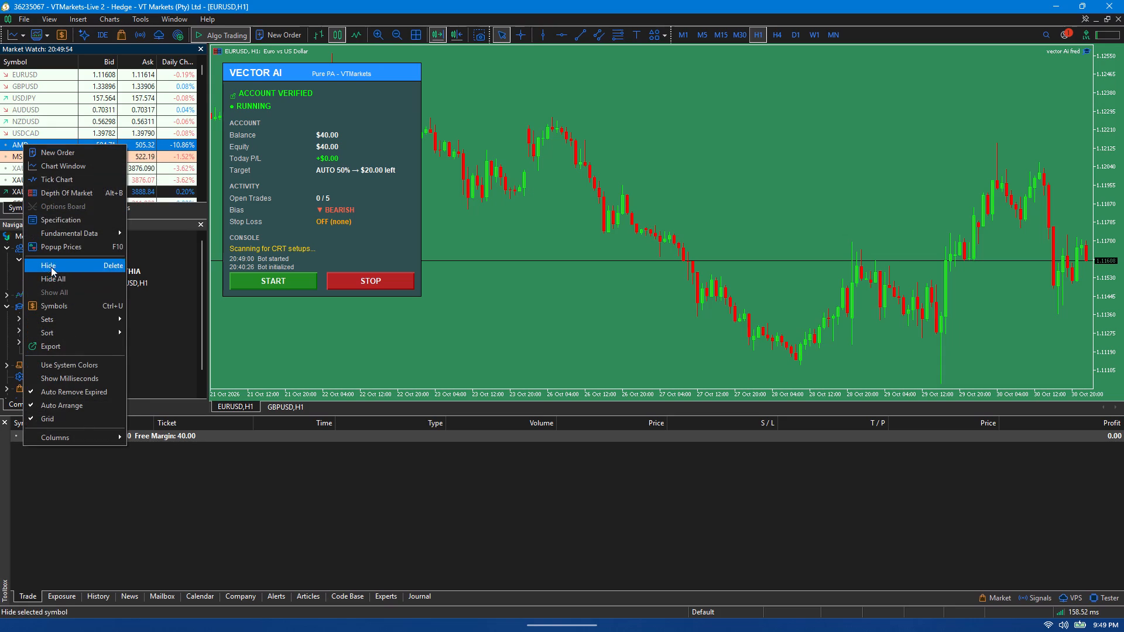
left_click(51, 267)
right_click(29, 142)
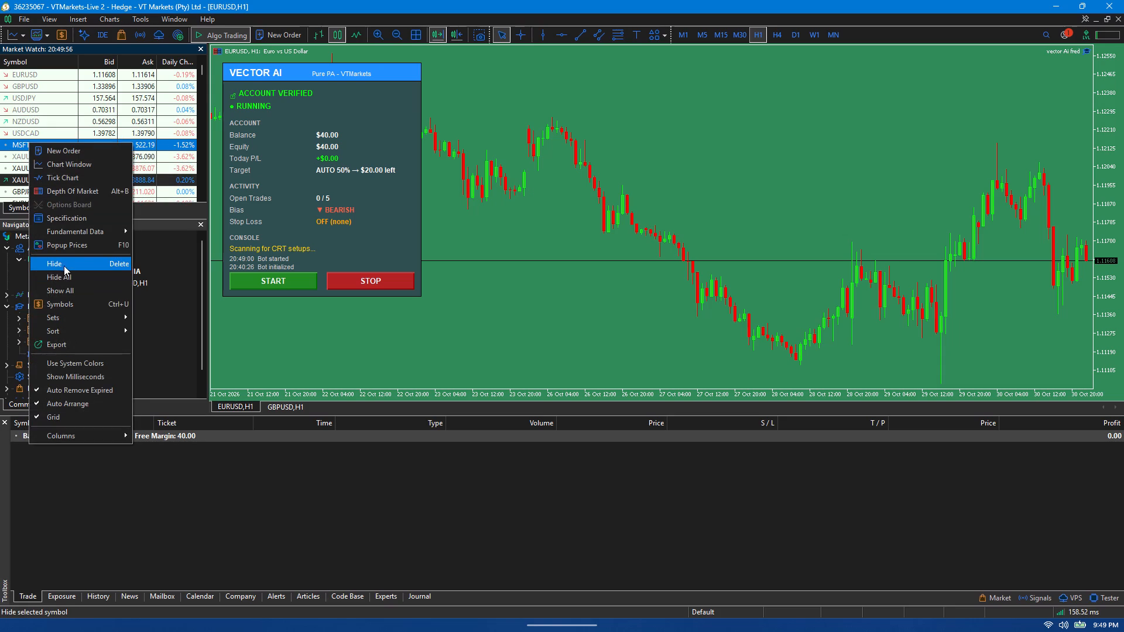
left_click(64, 265)
Open a new chart window for each of USDJPY-STD, AUDUSD, NZDUSD and USDCAD from Market Watch.
scroll(28, 170, "down", 2)
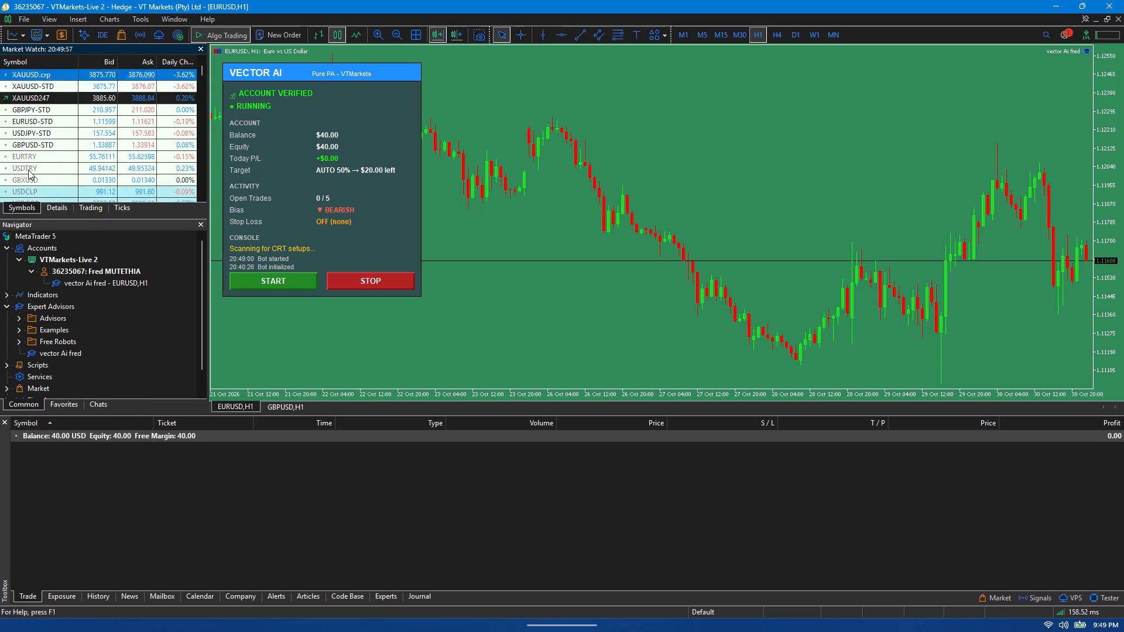
scroll(28, 170, "down", 2)
scroll(28, 170, "up", 2)
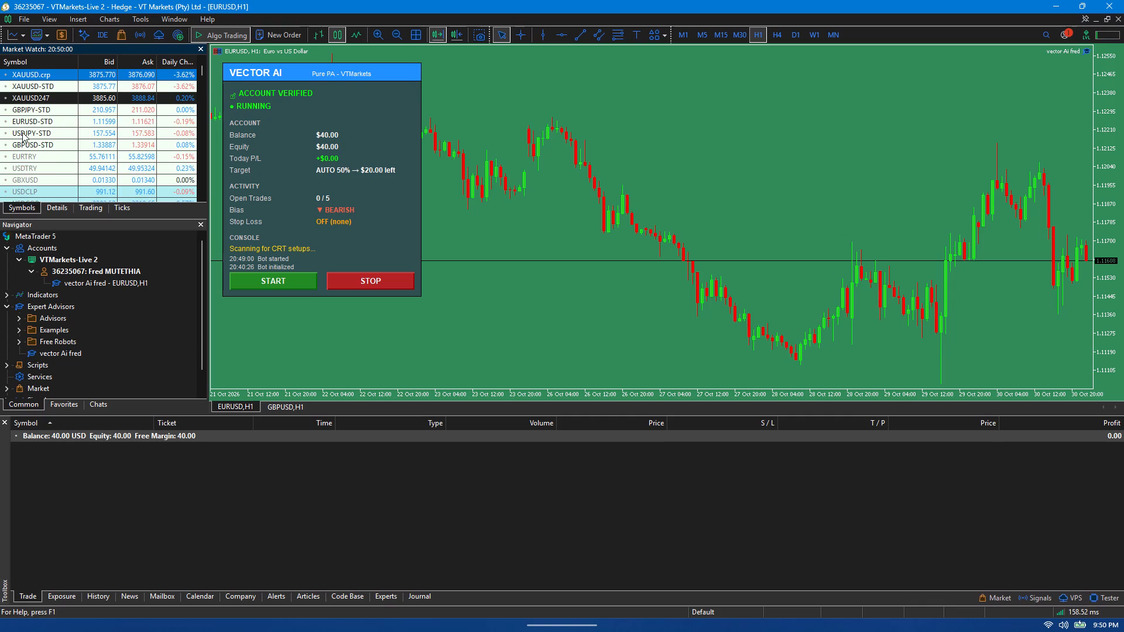
right_click(22, 132)
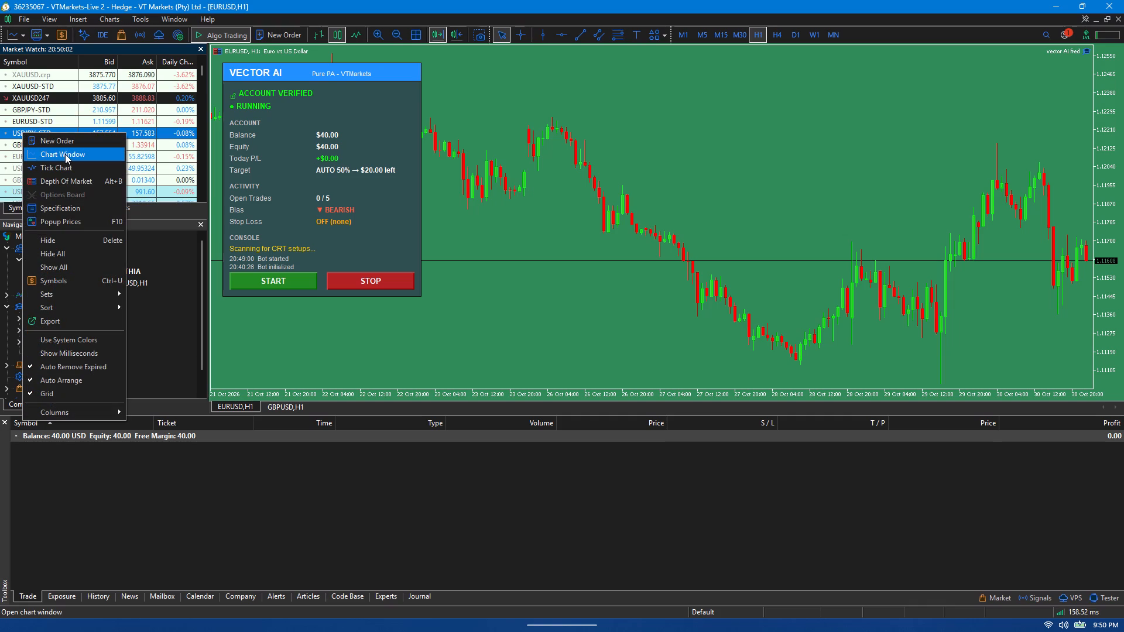
left_click(65, 154)
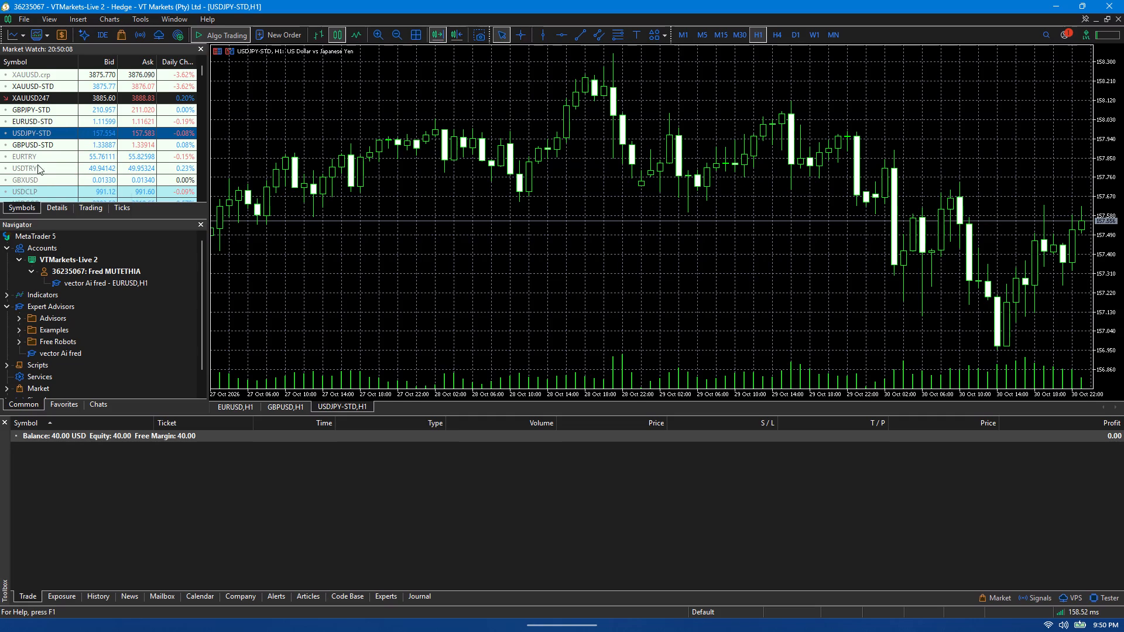
scroll(16, 116, "up", 8)
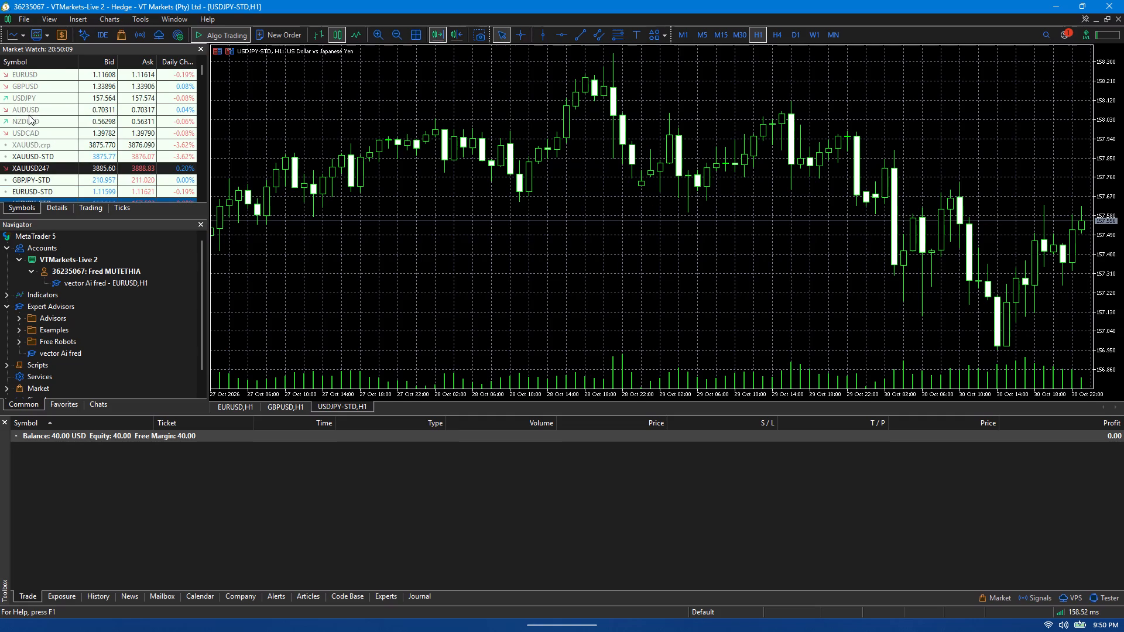
right_click(27, 109)
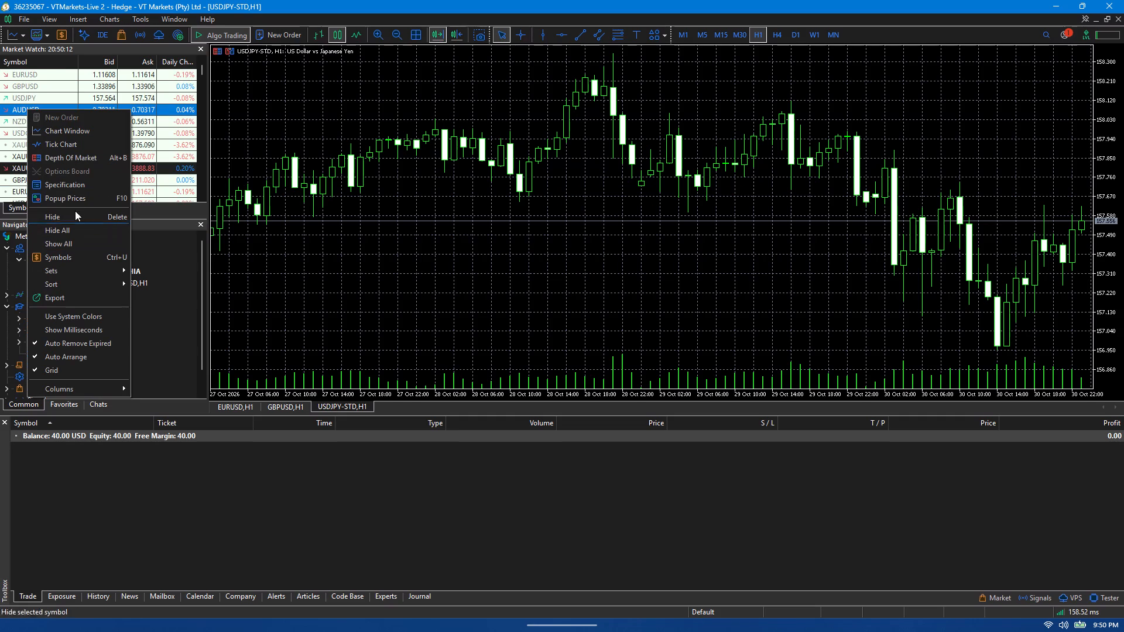
left_click(73, 133)
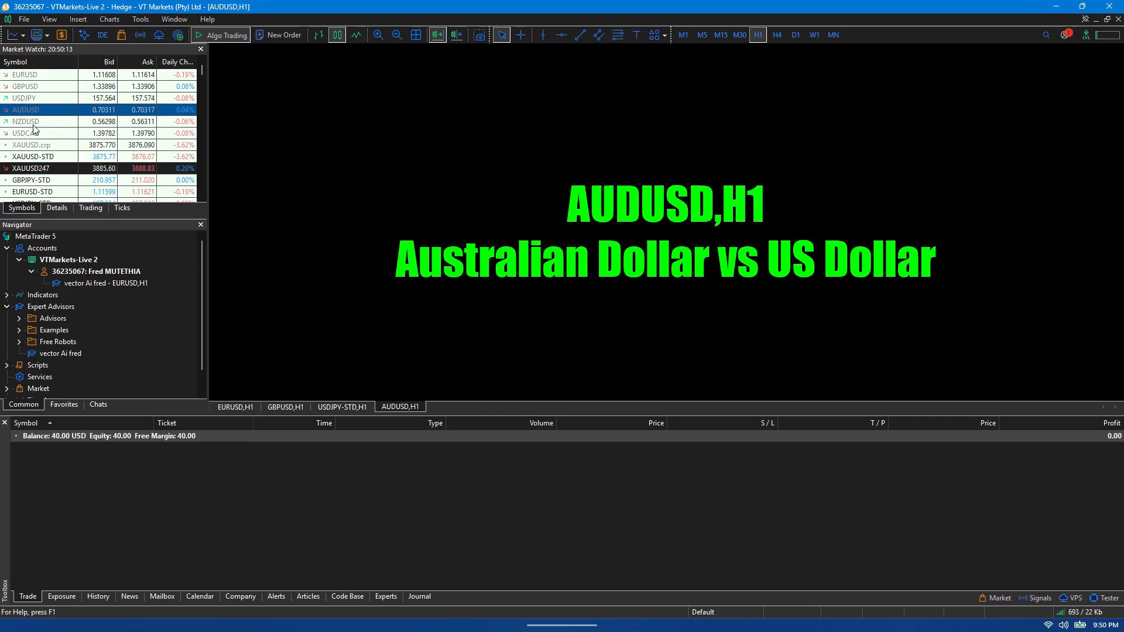
right_click(22, 119)
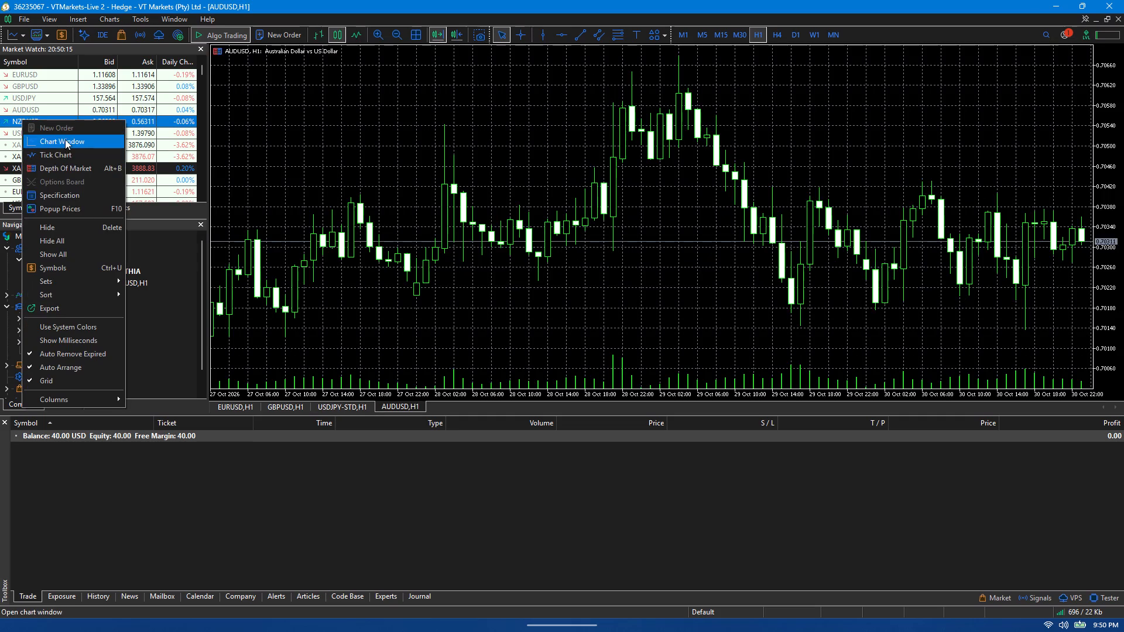
left_click(65, 139)
right_click(26, 131)
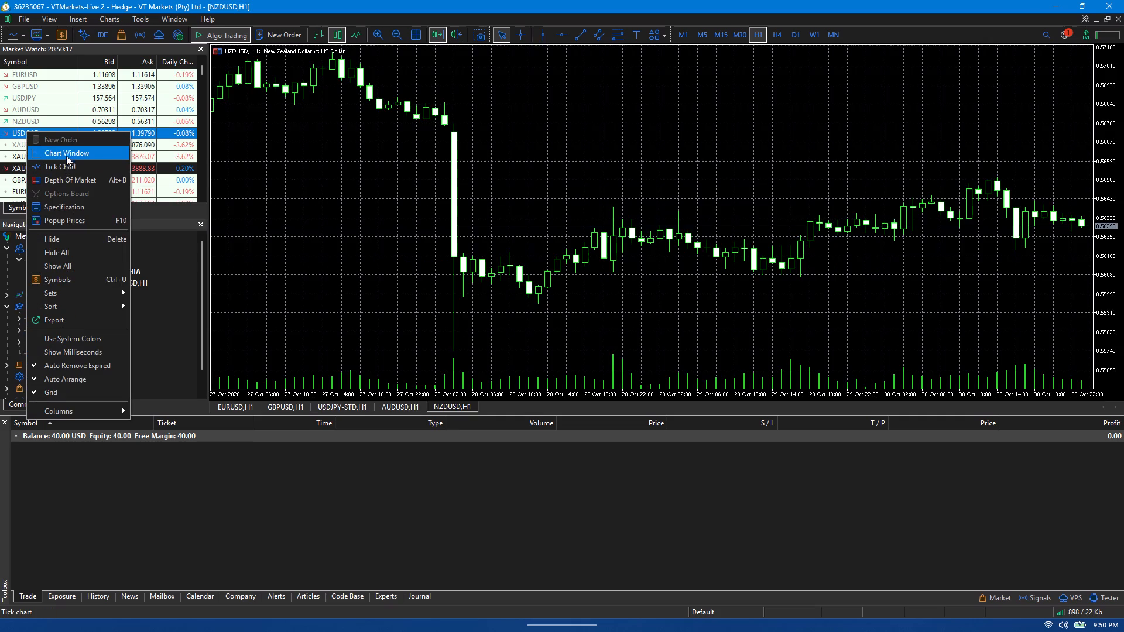
left_click(68, 152)
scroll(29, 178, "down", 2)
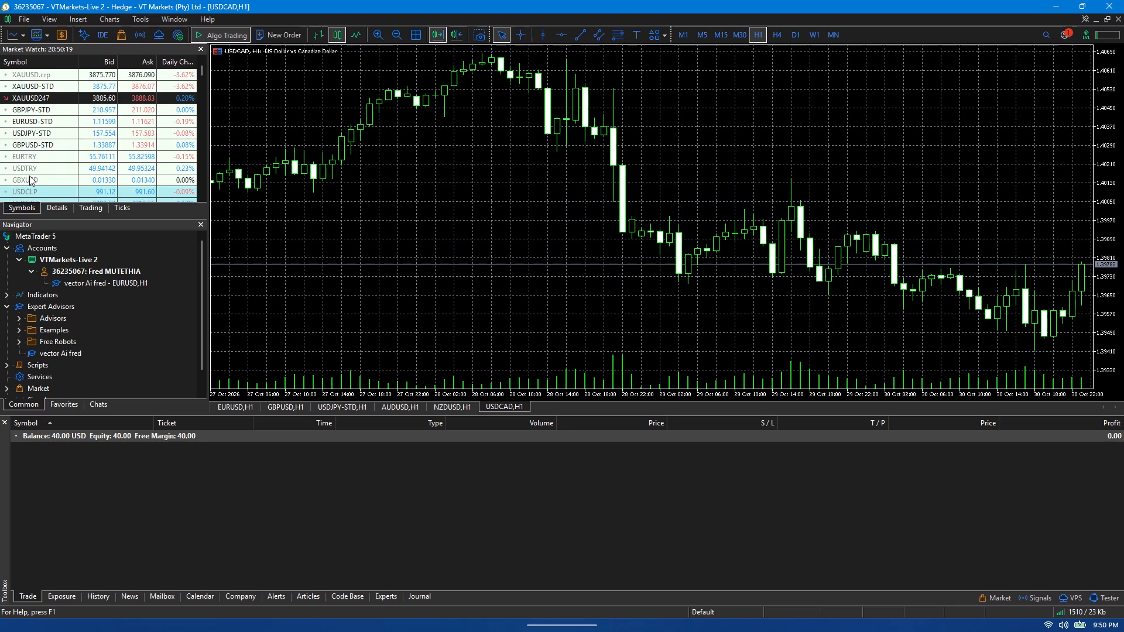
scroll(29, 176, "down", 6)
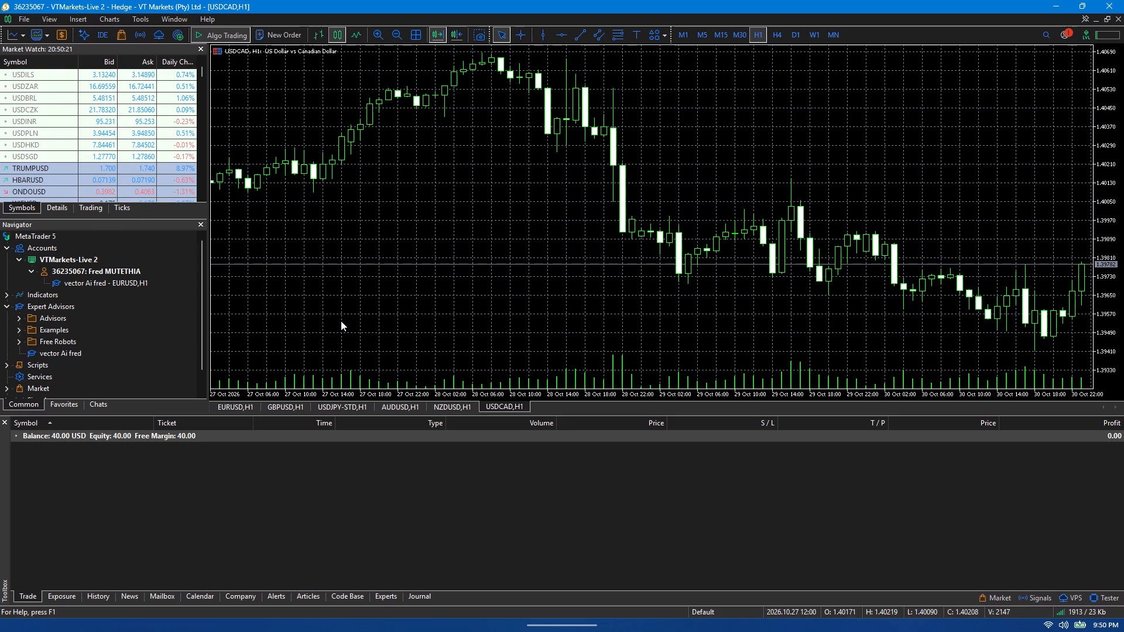
Apply the newvex template to the GBPUSD,H1 and USDJPY-STD,H1 charts.
left_click(235, 410)
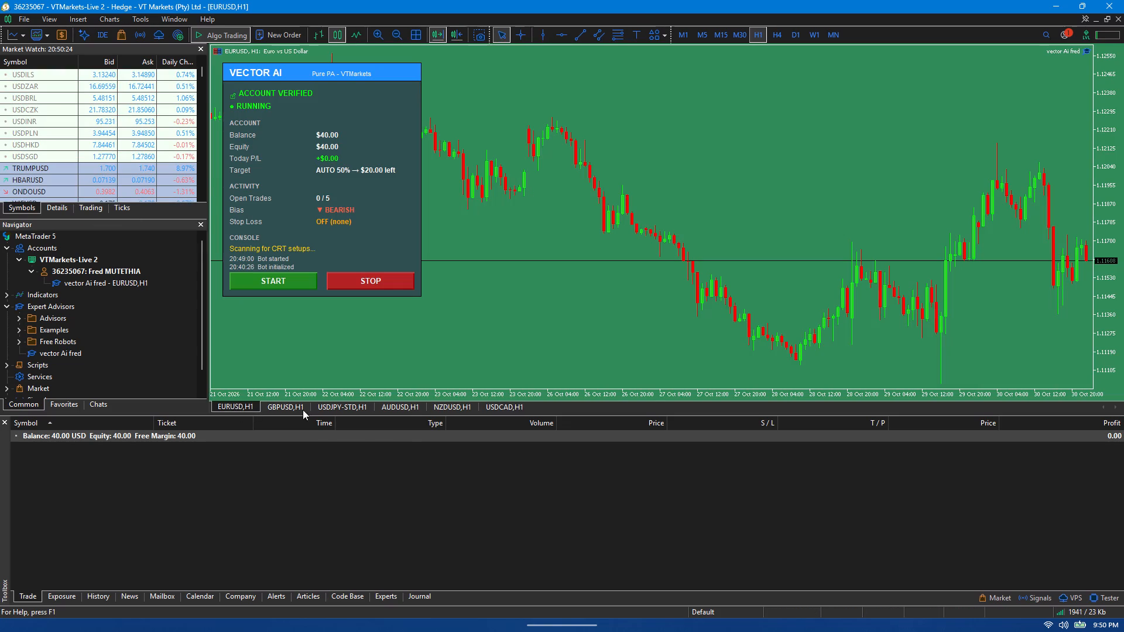
left_click(297, 404)
right_click(286, 170)
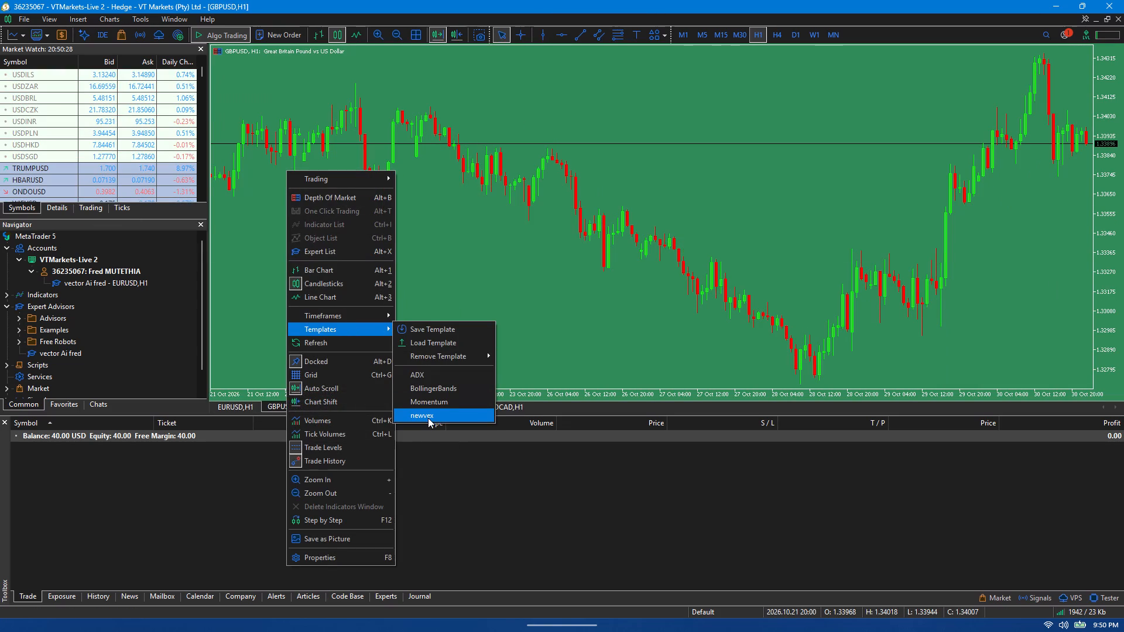
left_click(428, 418)
right_click(341, 405)
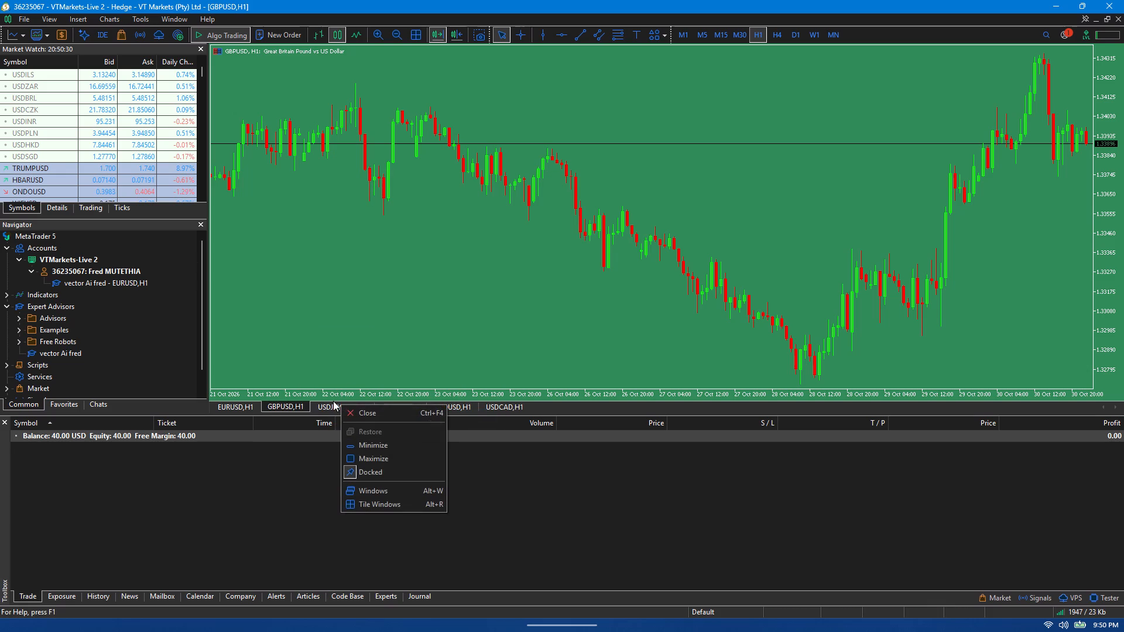
left_click(325, 412)
left_click(325, 408)
right_click(300, 253)
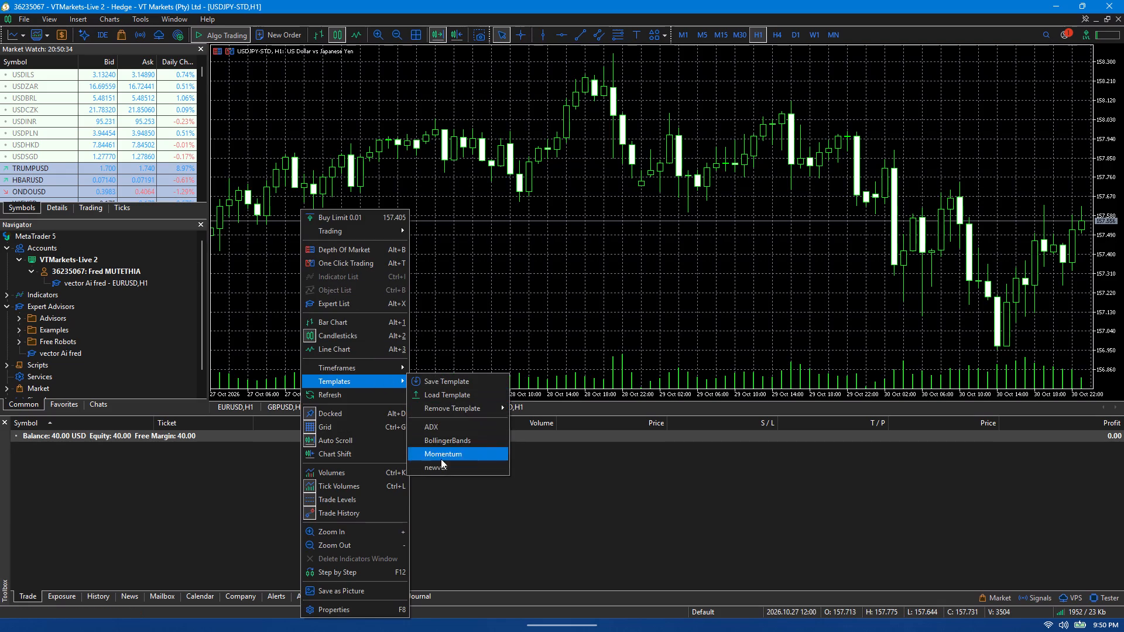
left_click(448, 470)
Apply the newvex template to the AUDUSD,H1, NZDUSD,H1 and USDCAD,H1 charts.
left_click(405, 410)
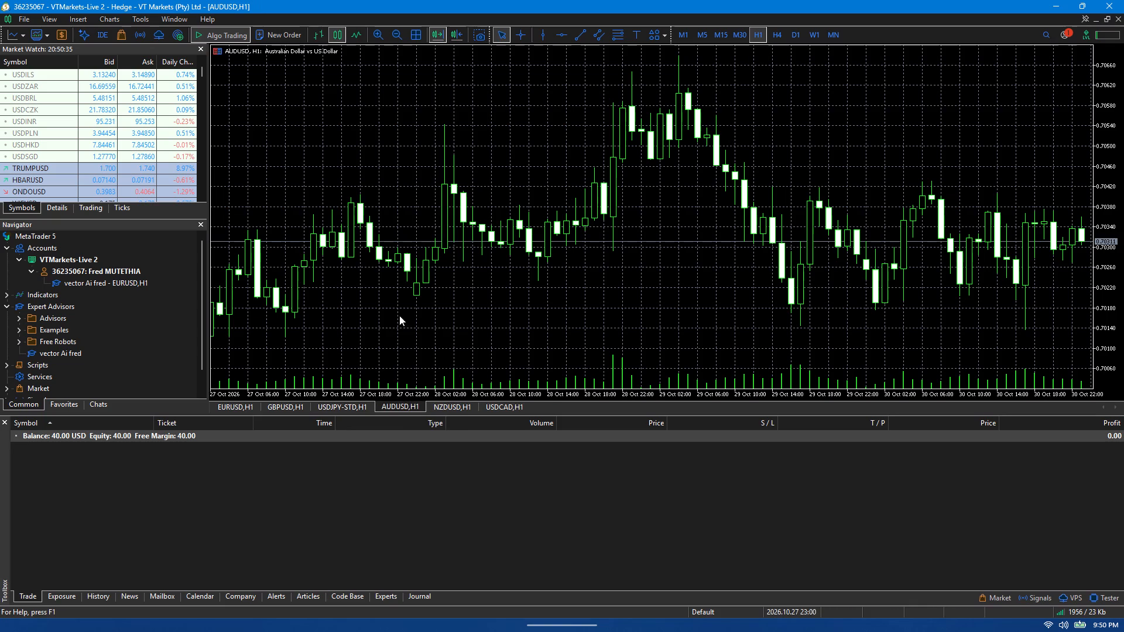
right_click(357, 87)
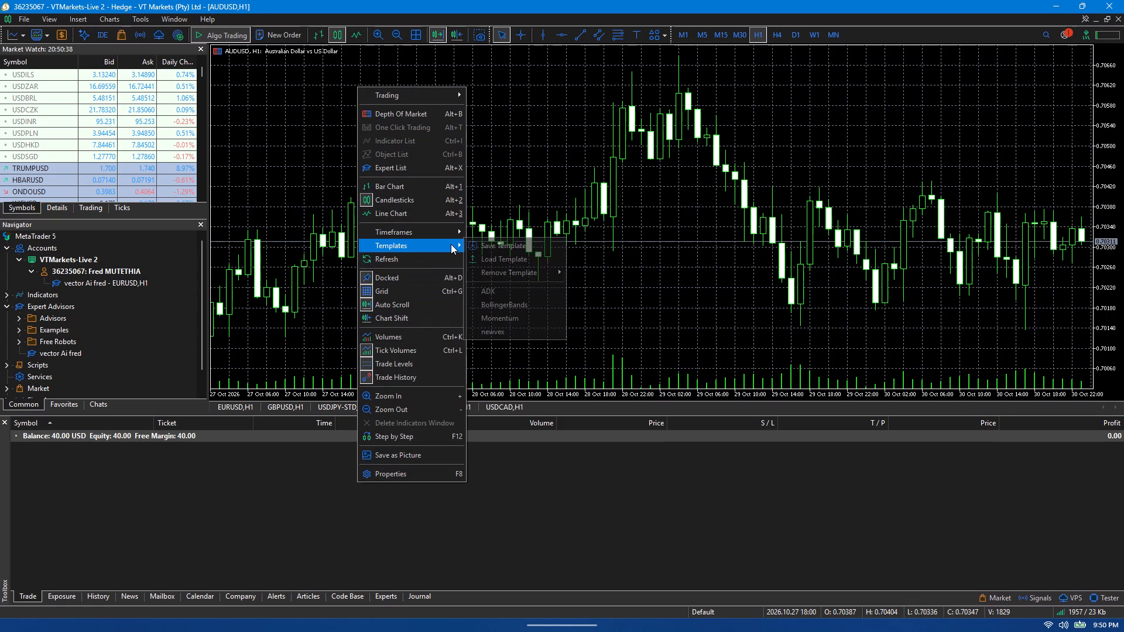
left_click(505, 332)
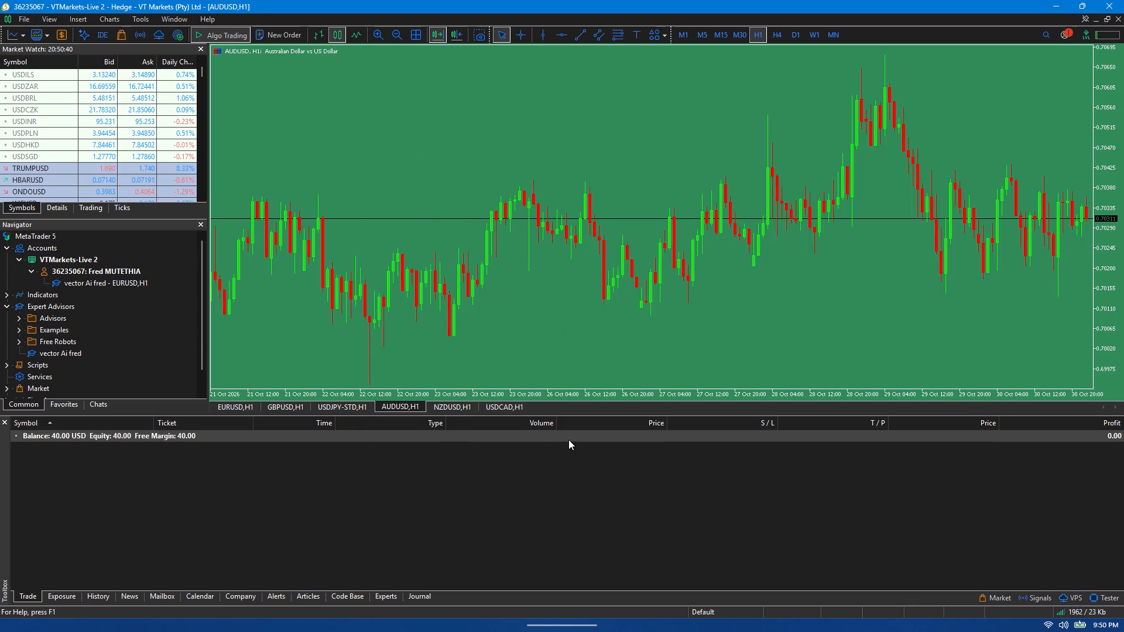
left_click(453, 406)
right_click(388, 209)
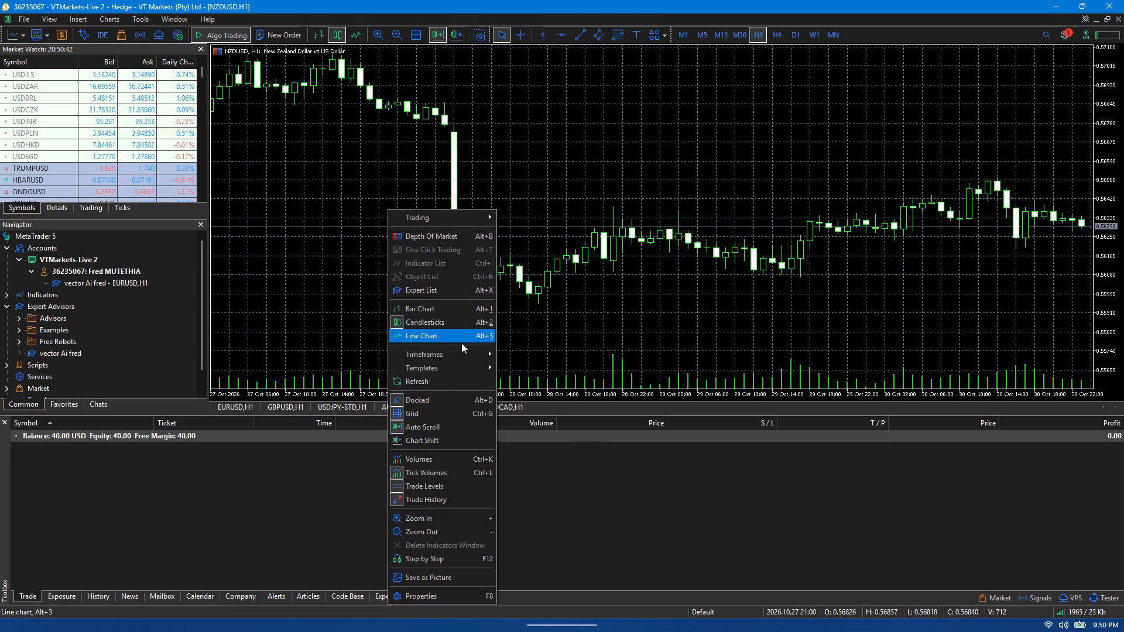
left_click(529, 451)
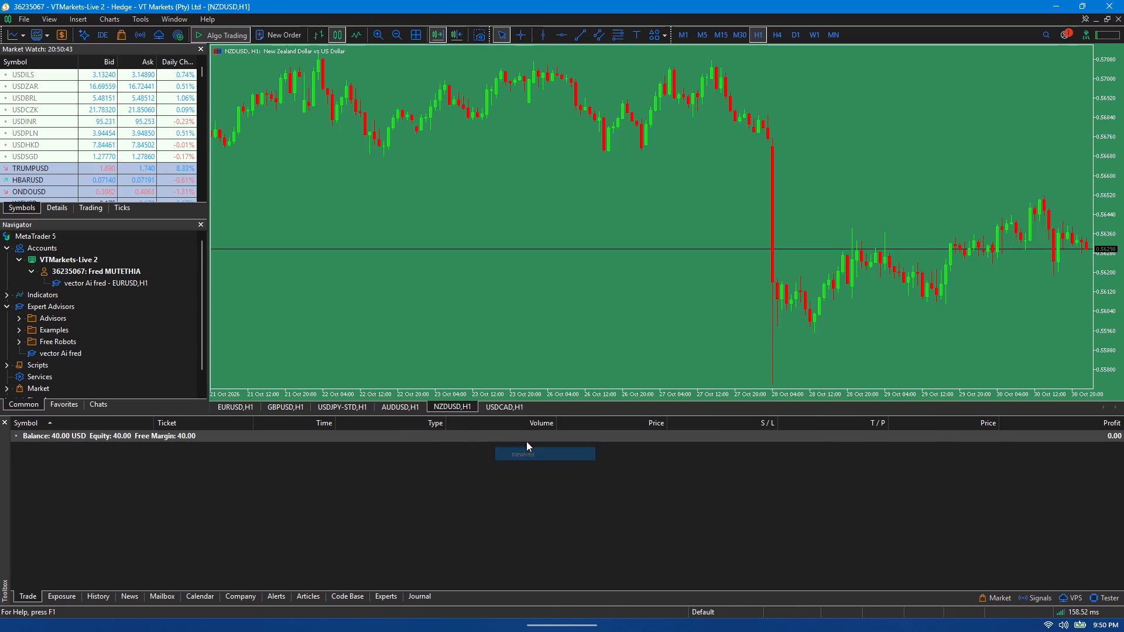
left_click(508, 408)
right_click(447, 228)
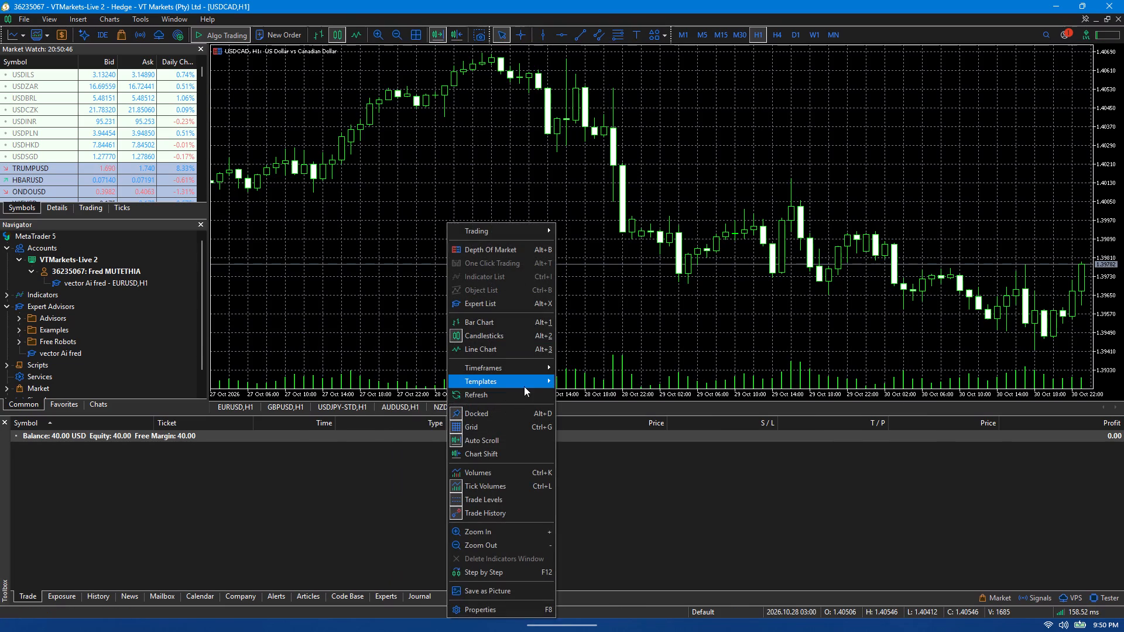
left_click(589, 468)
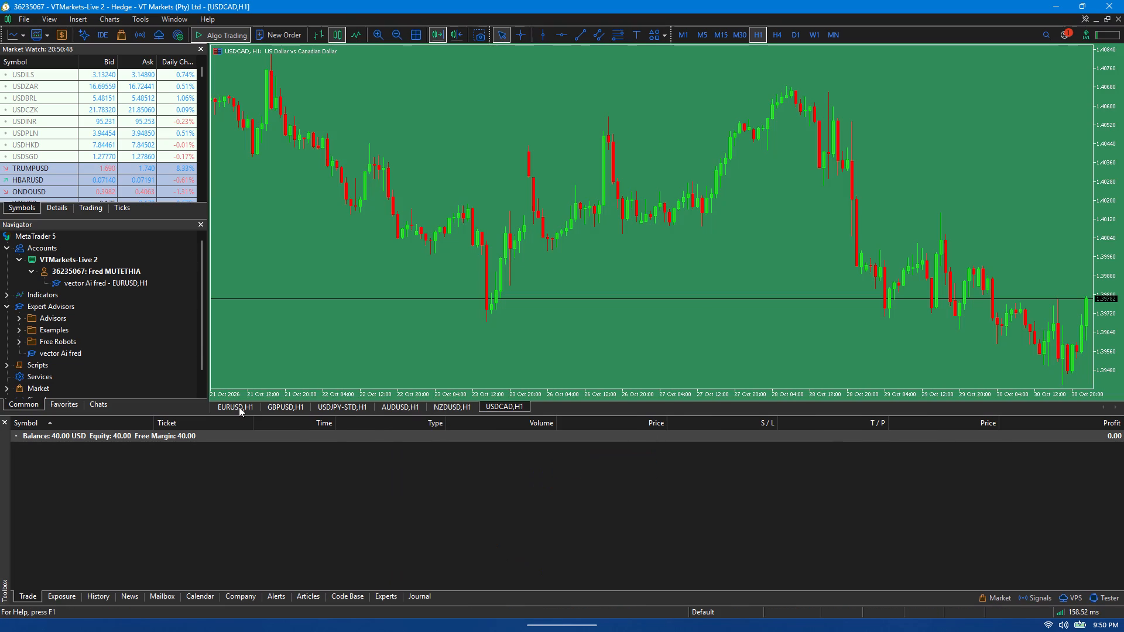
Return to the EURUSD,H1 chart where the Vector AI bot is attached.
left_click(237, 407)
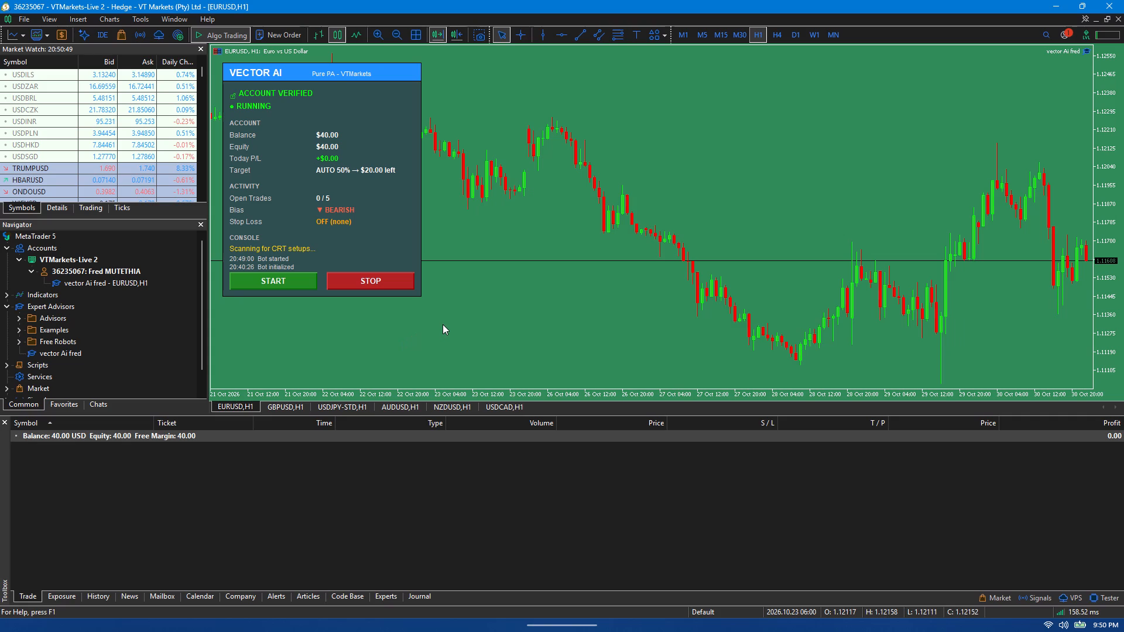
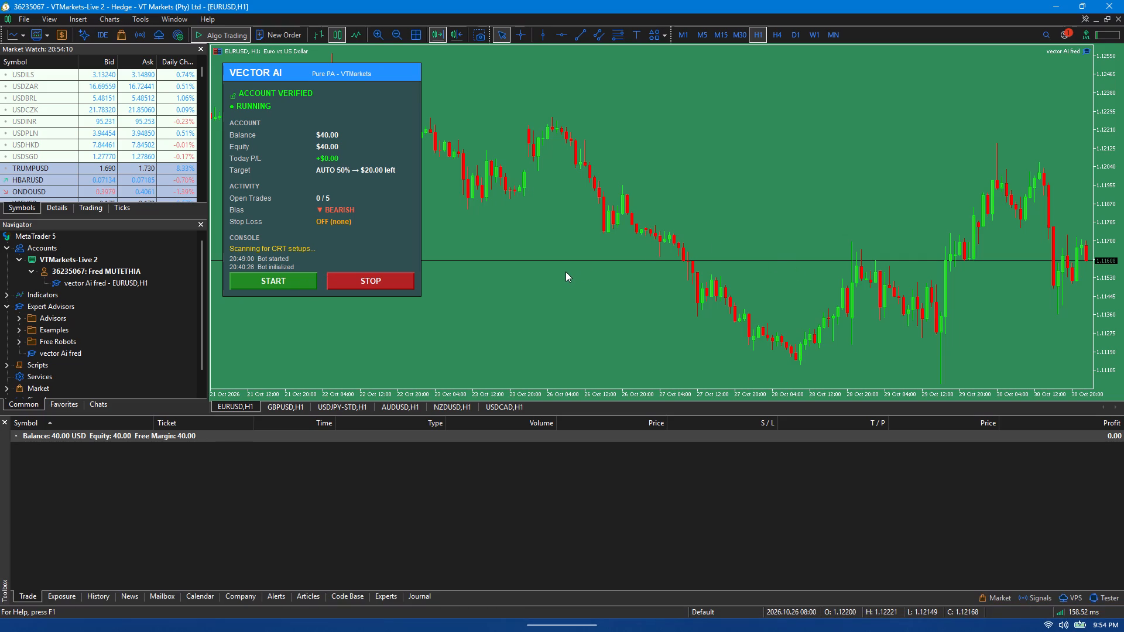
Stop the running Vector AI bot on the EURUSD,H1 chart.
left_click(371, 283)
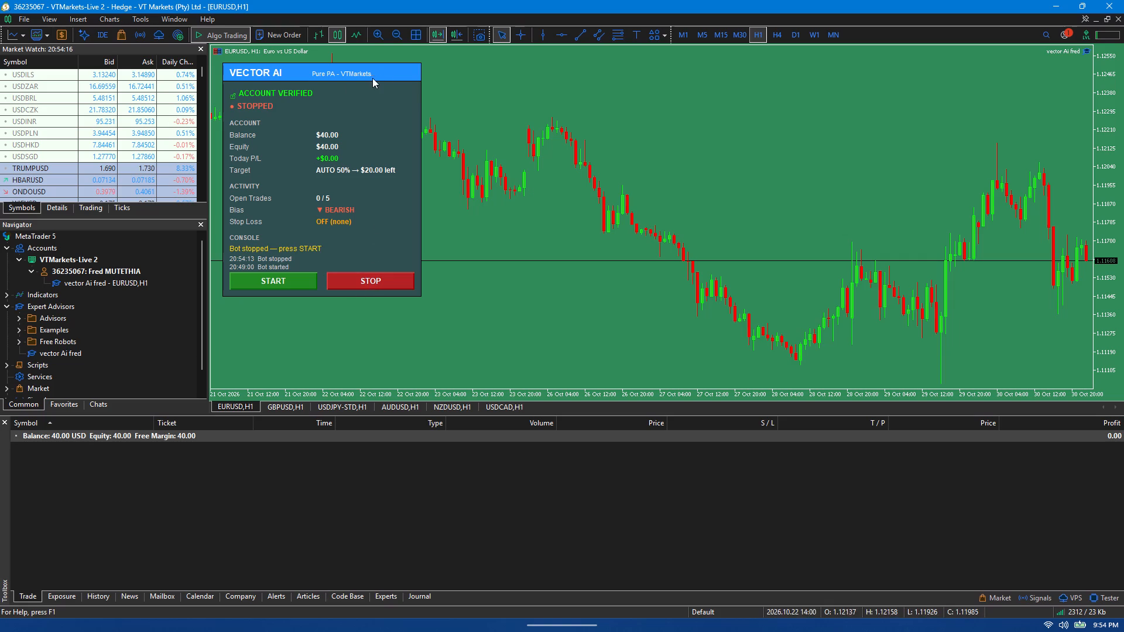
Open the input parameters of the vector Ai fred expert on EURUSD,H1 and set Positions per signal to 2.
left_click(1085, 48)
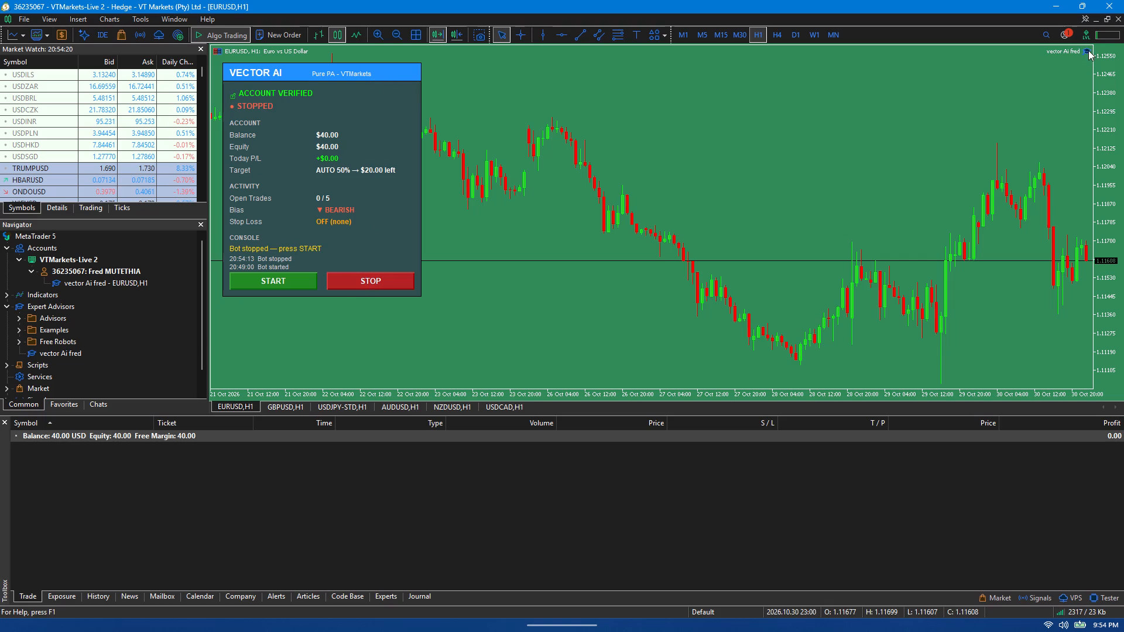
left_click(1088, 50)
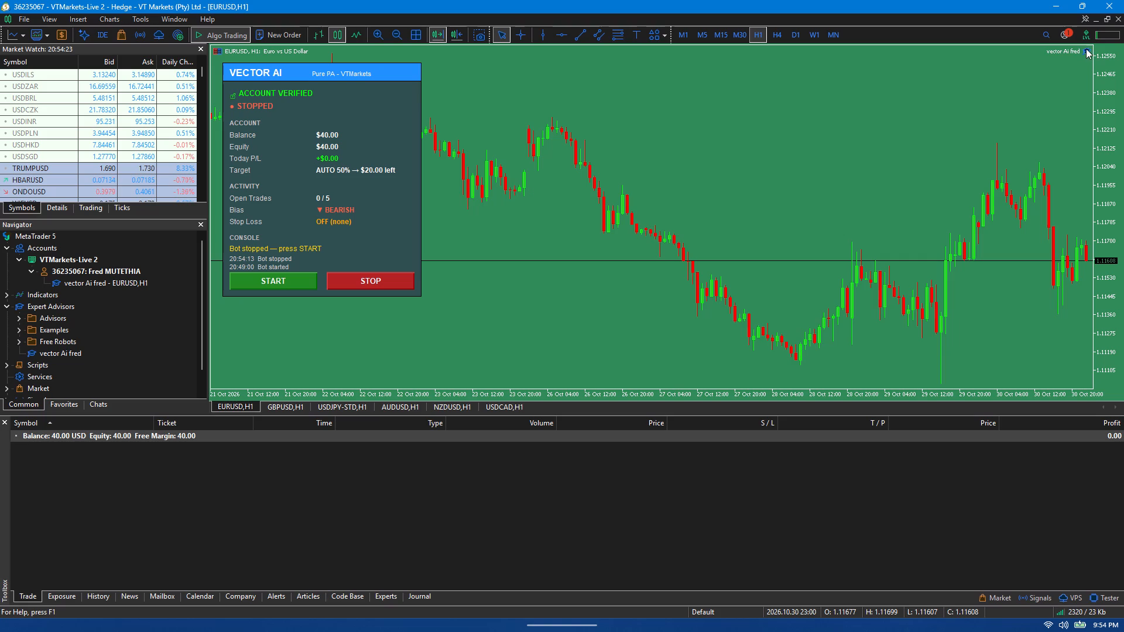
left_click(1086, 49)
left_click(1065, 50)
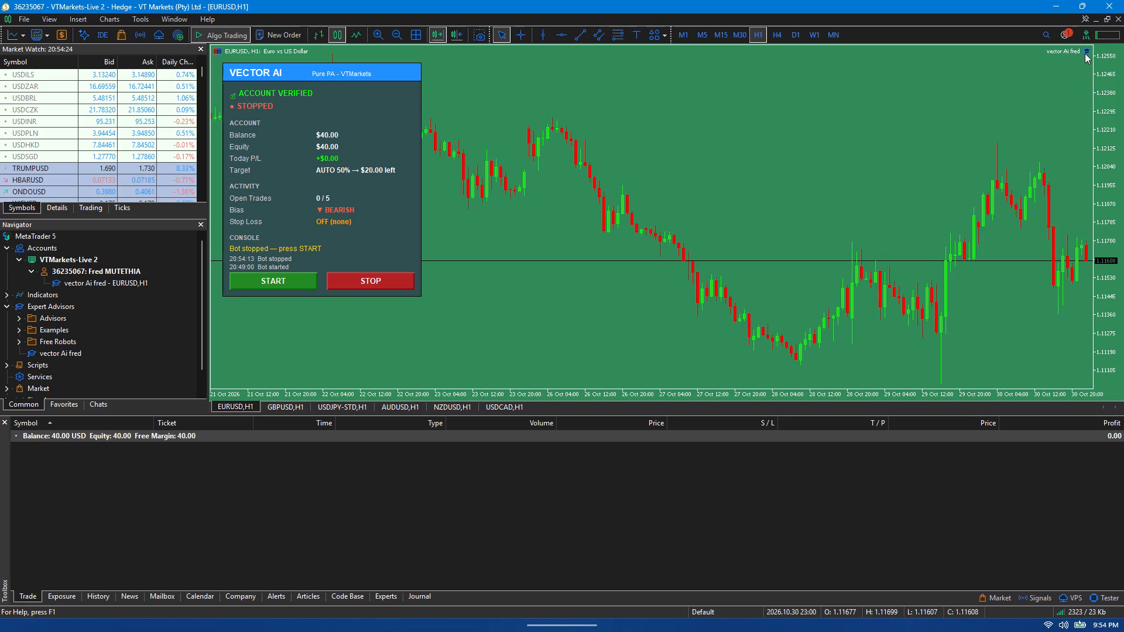
left_click(1085, 51)
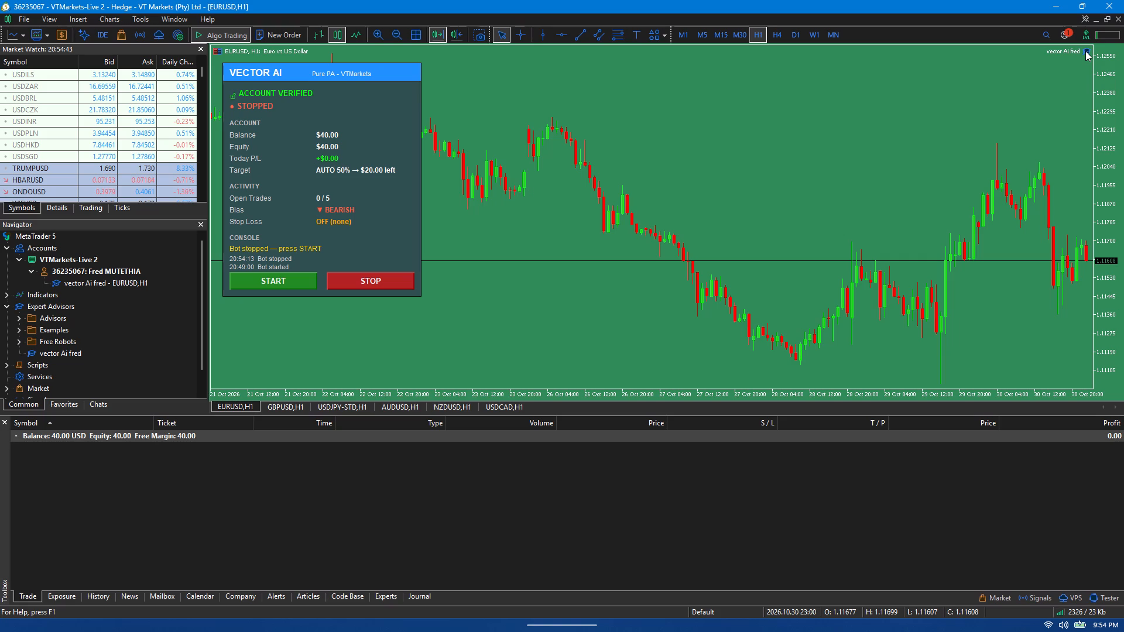
left_click(1088, 48)
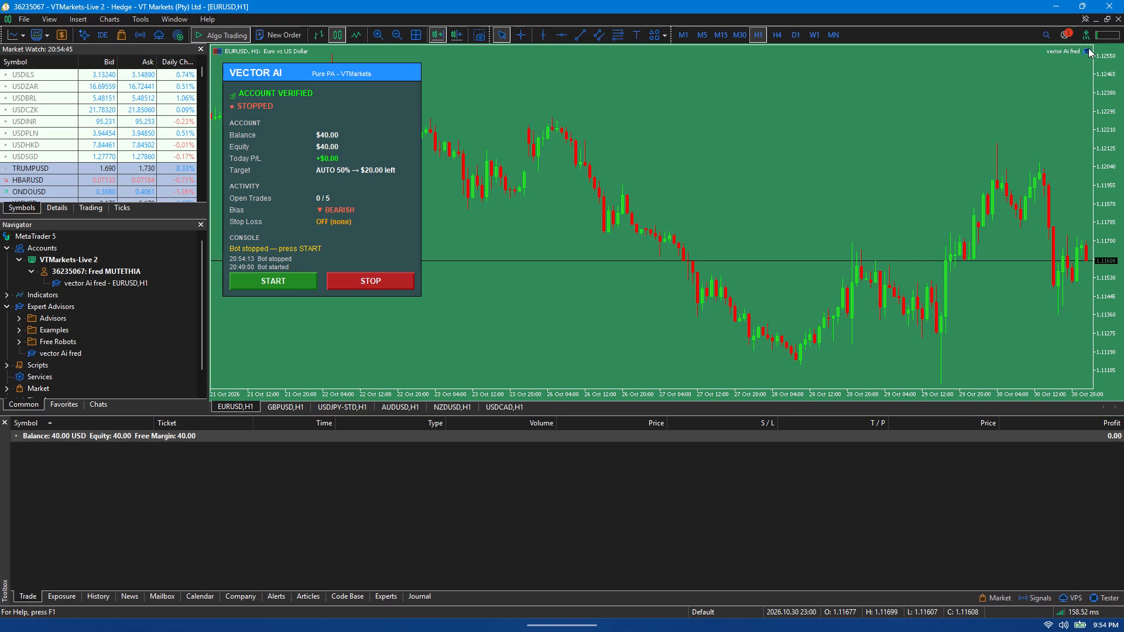
left_click(1087, 49)
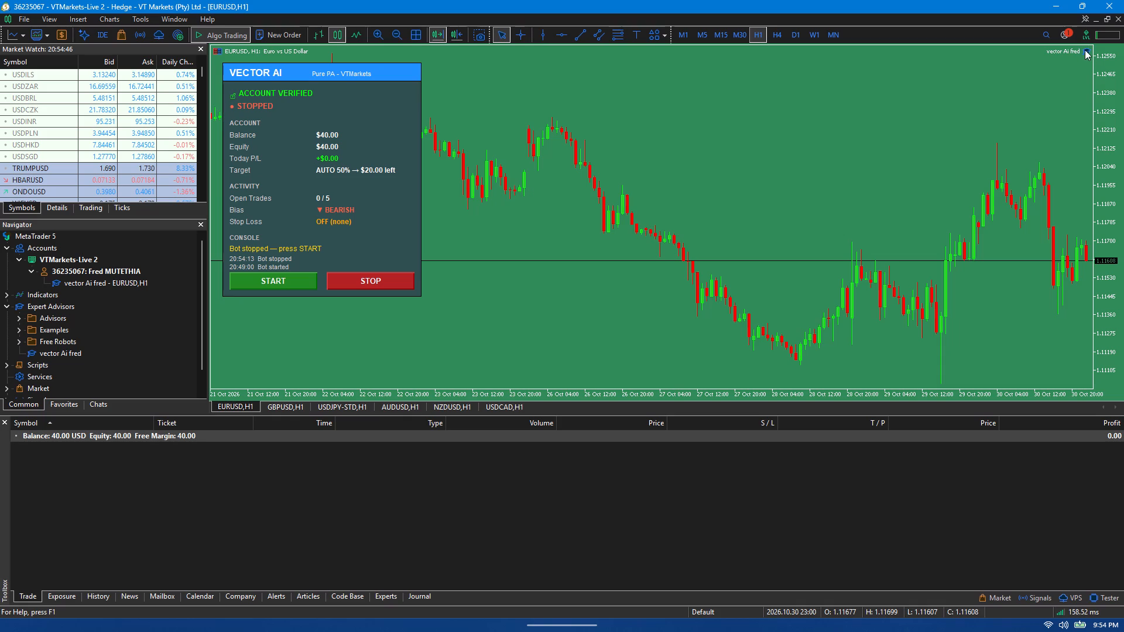
double_click(1085, 49)
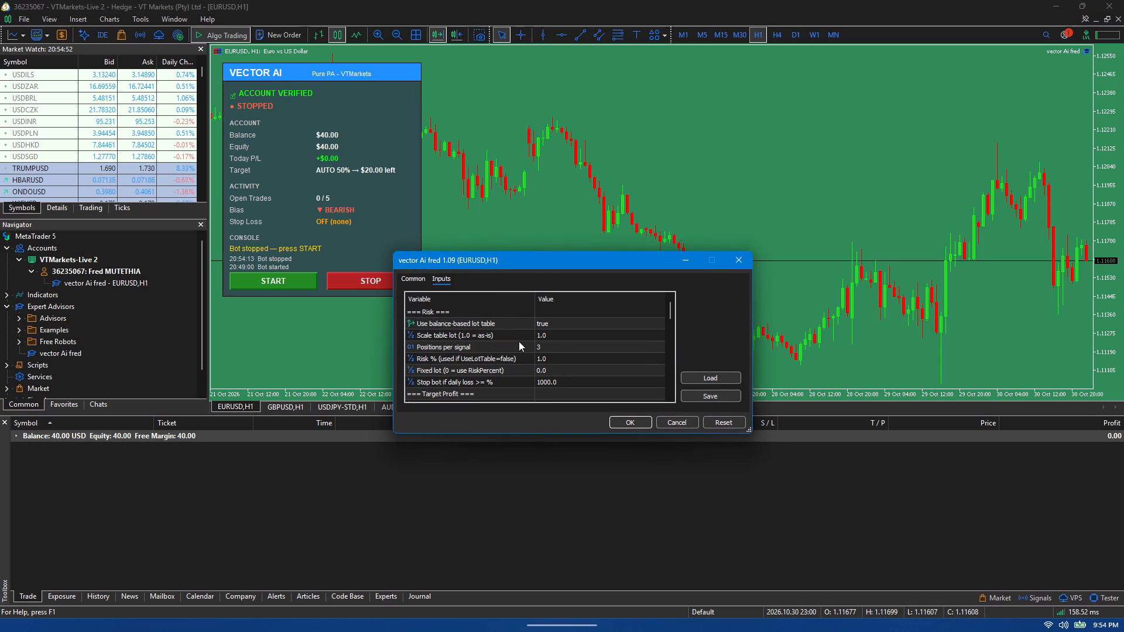
double_click(551, 345)
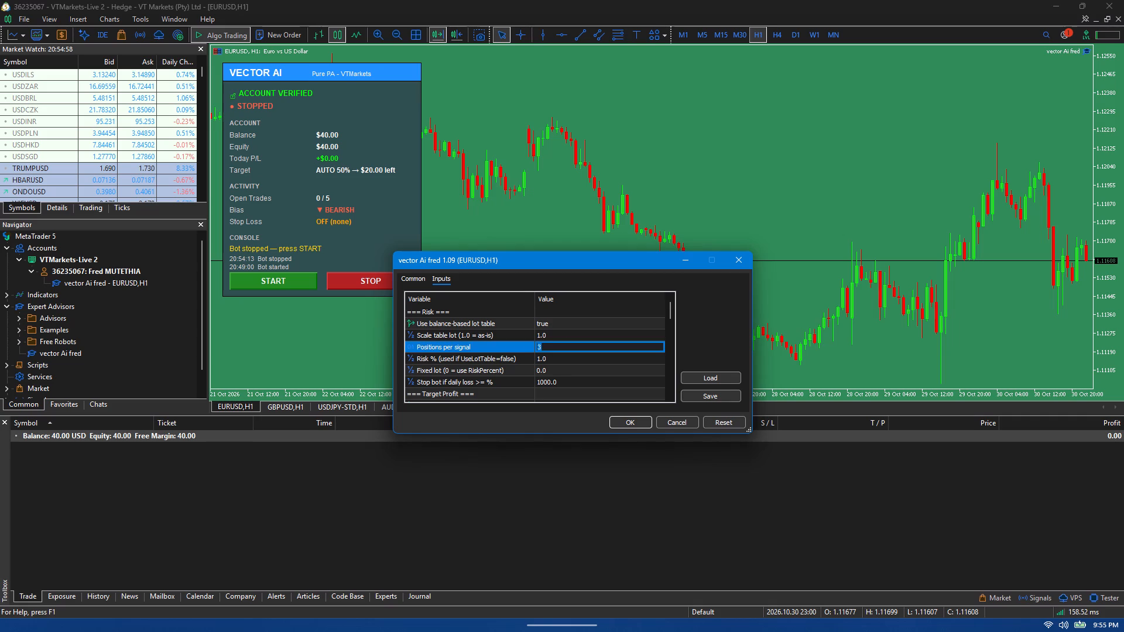
key("BackSpace")
key("2")
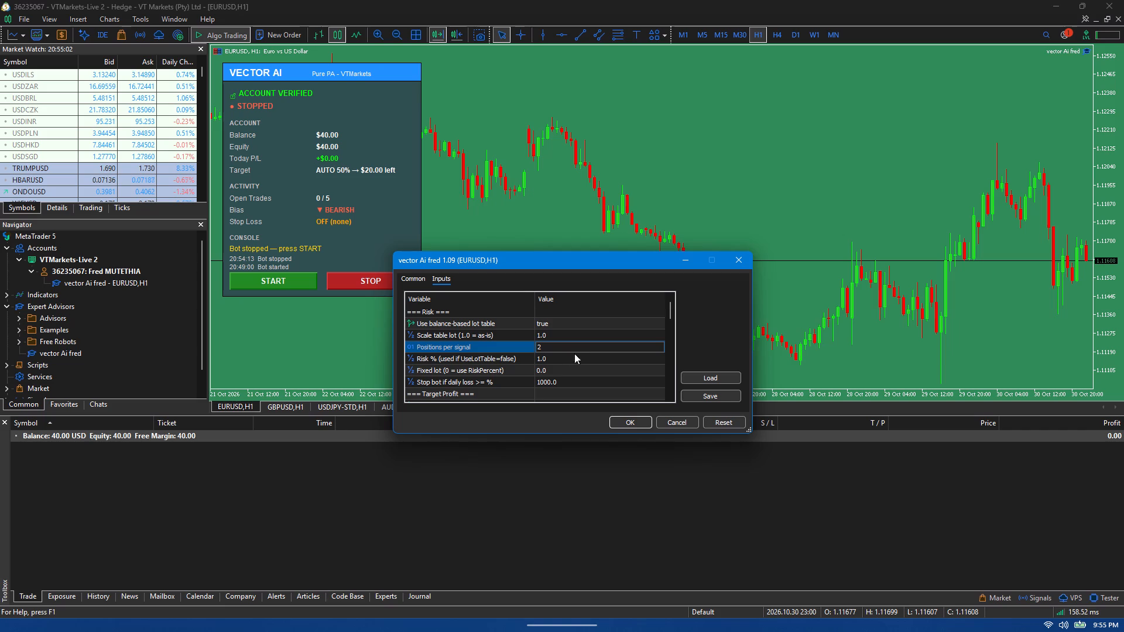
Review the expert's remaining input parameters, from risk and target profit through stop loss, strategy, sniper filter, pairs and UI.
scroll(592, 351, "down", 1)
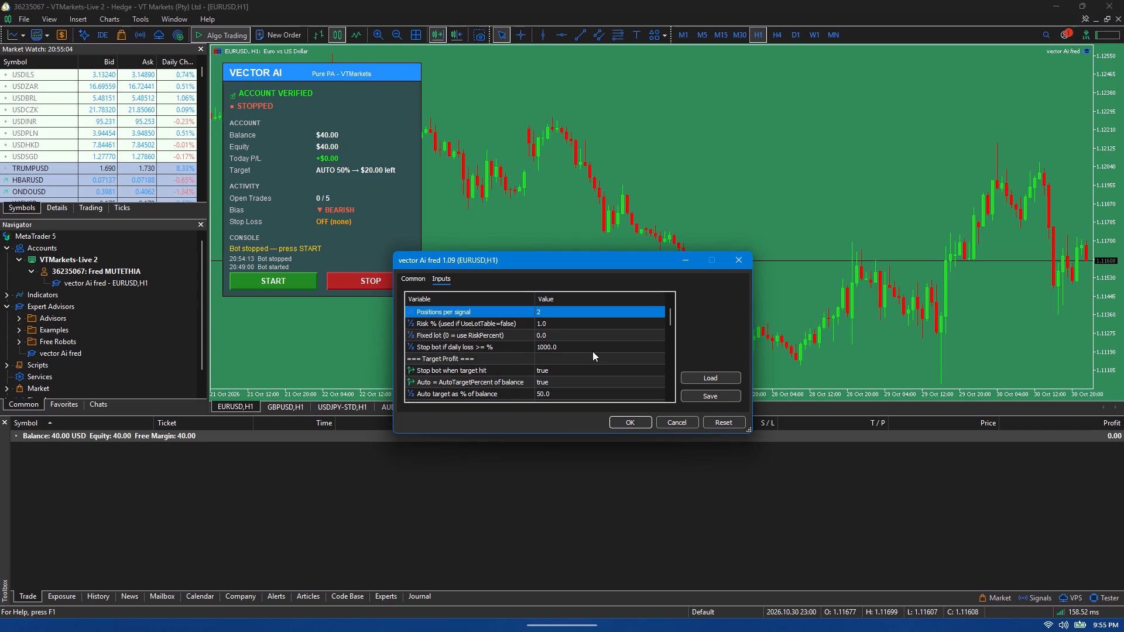
scroll(592, 351, "down", 1)
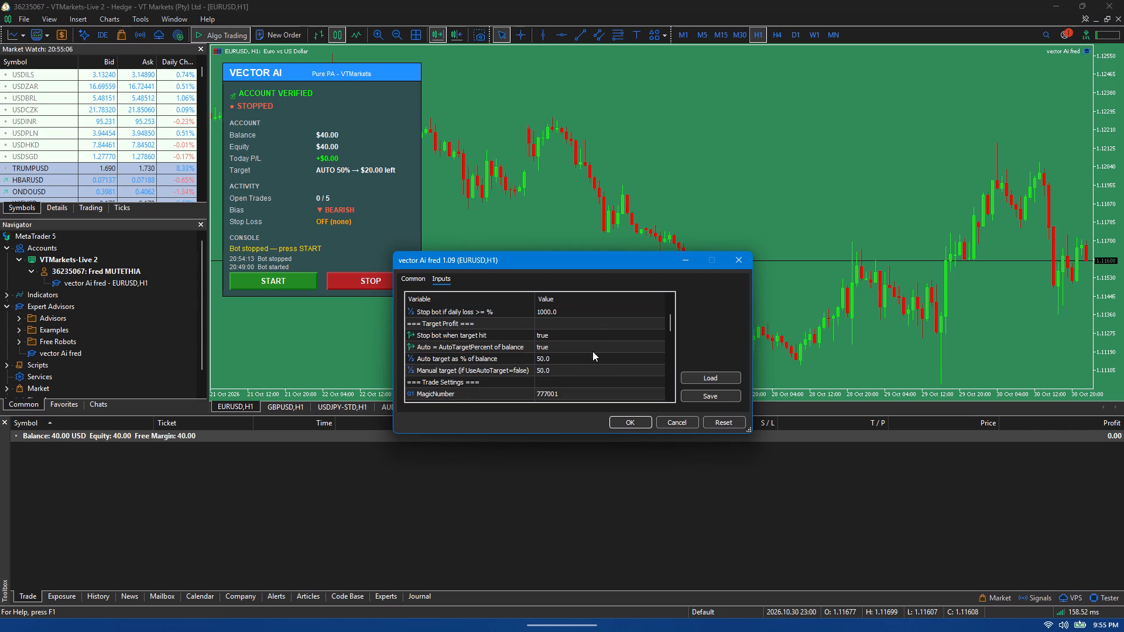
scroll(592, 351, "down", 4)
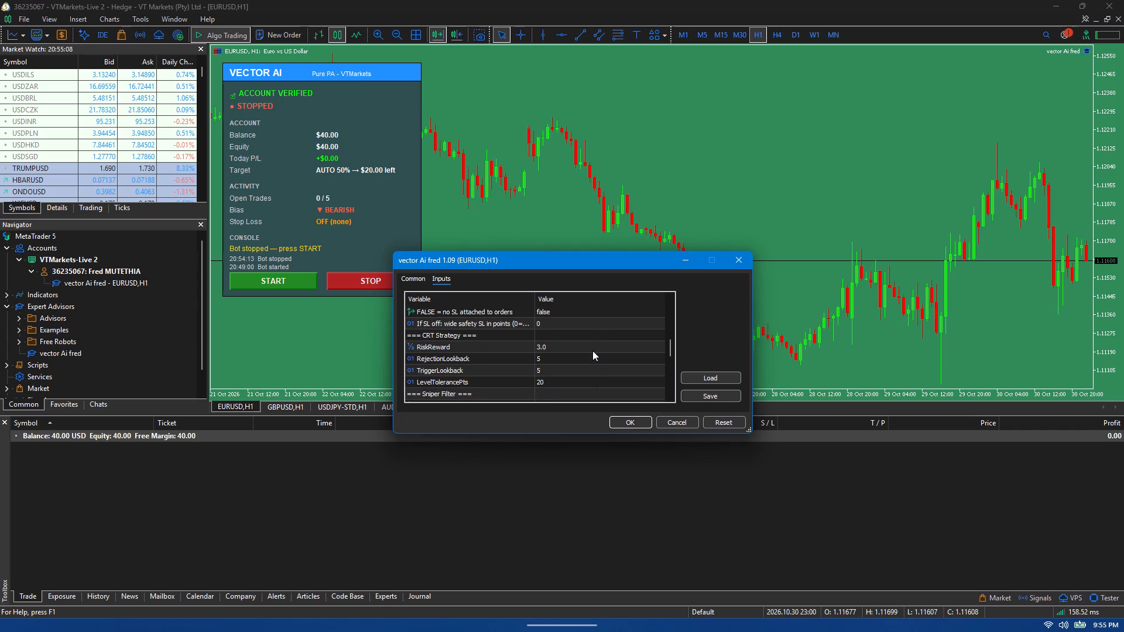
scroll(592, 351, "down", 11)
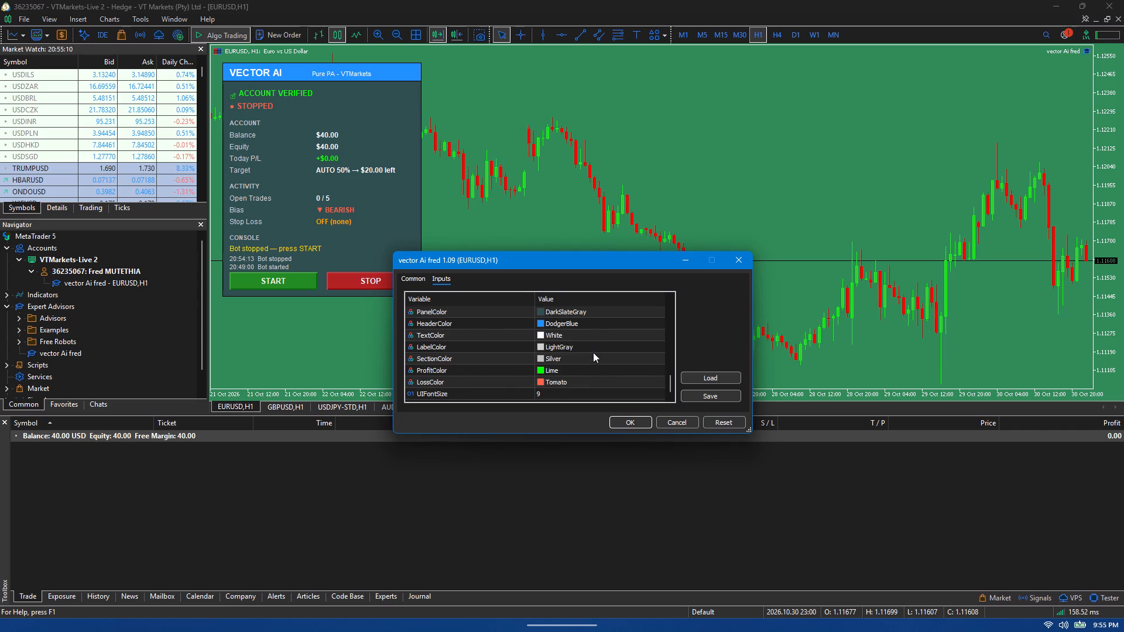
scroll(593, 352, "up", 1)
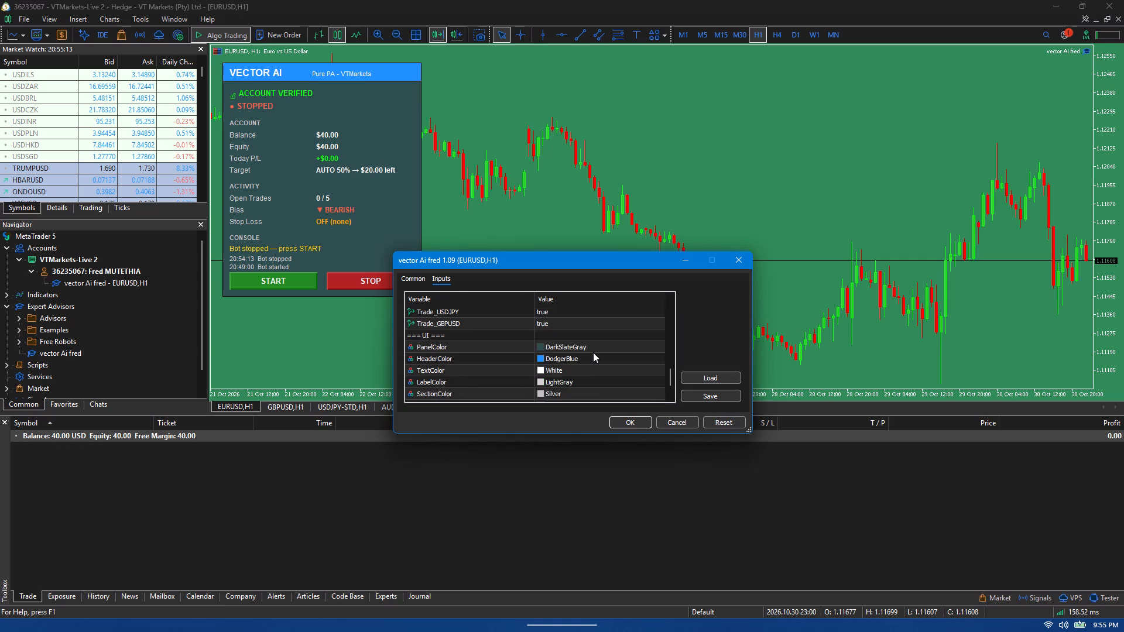
scroll(593, 352, "up", 2)
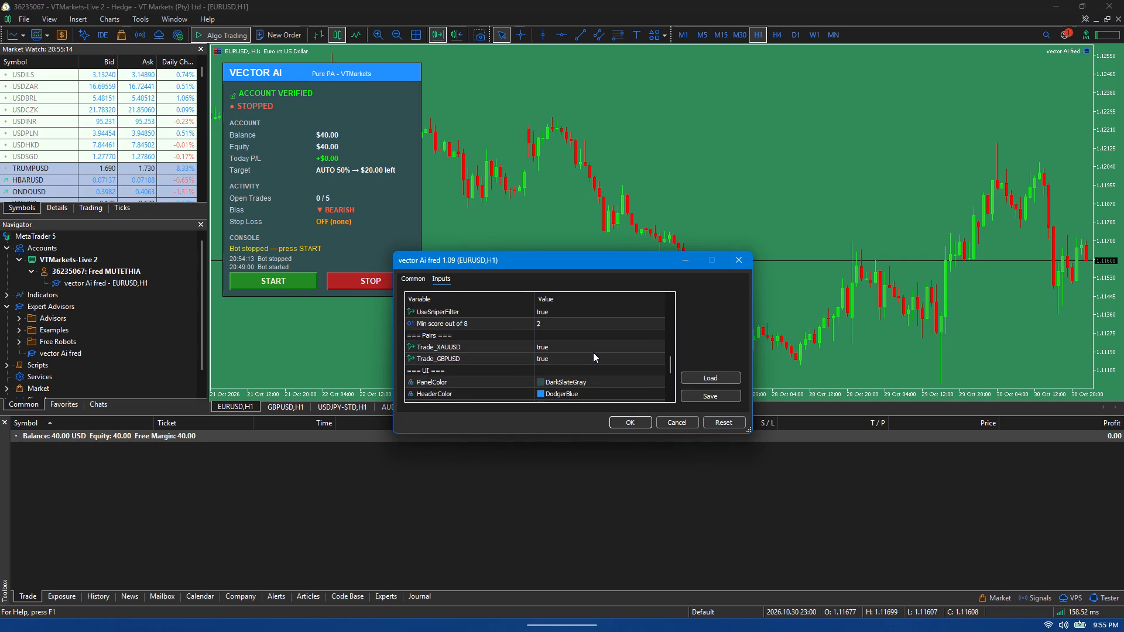
scroll(593, 352, "up", 1)
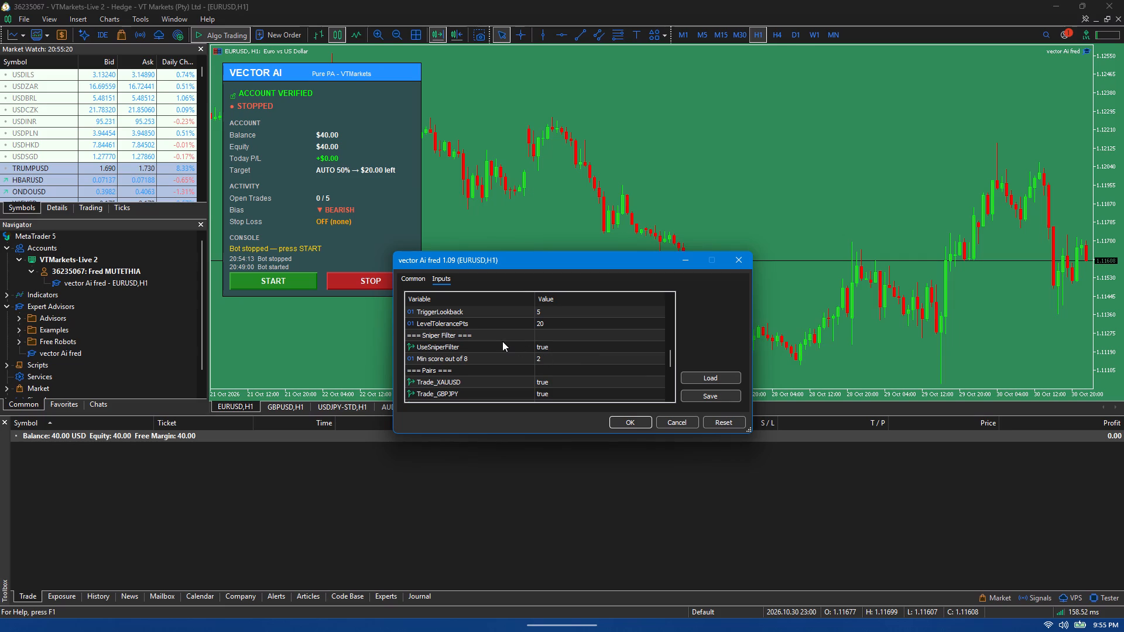
scroll(502, 341, "up", 1)
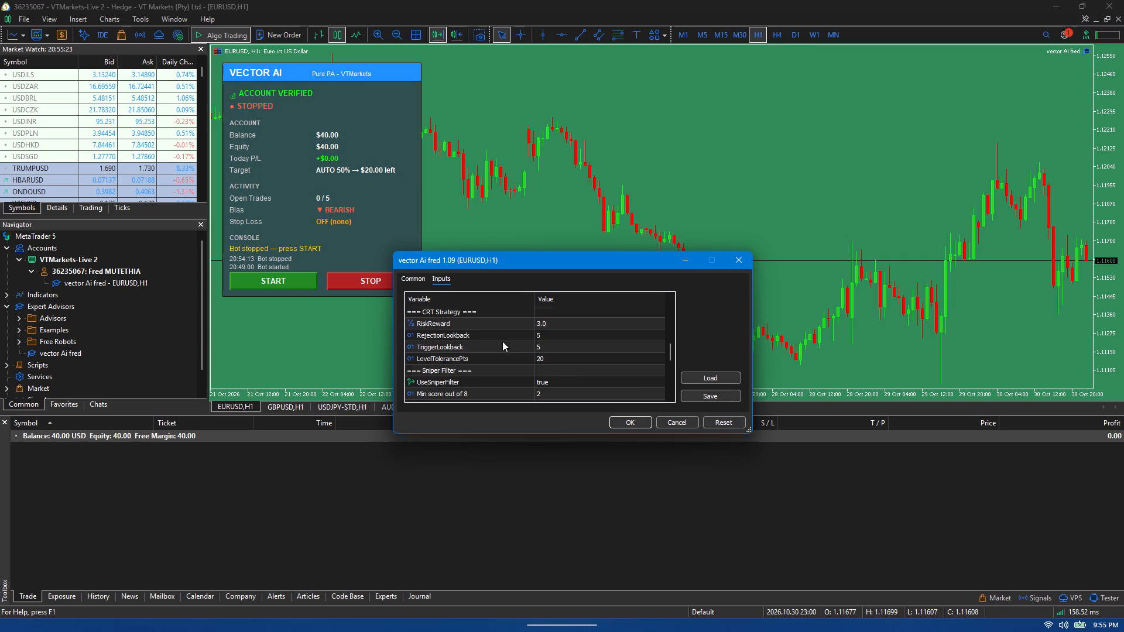
scroll(502, 340, "up", 1)
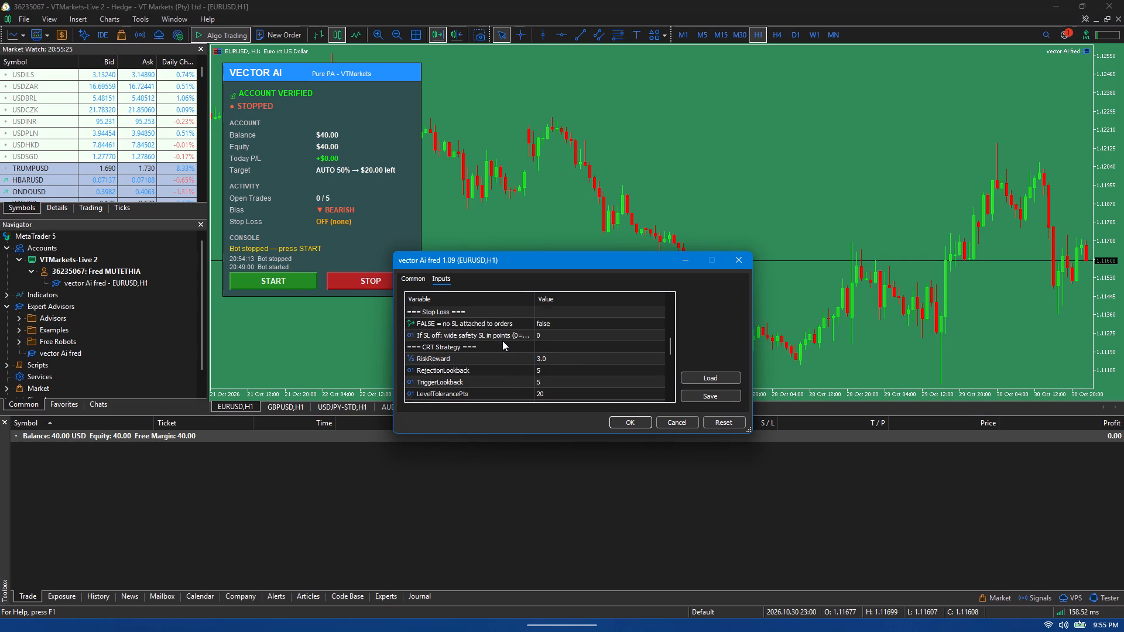
scroll(502, 341, "up", 10)
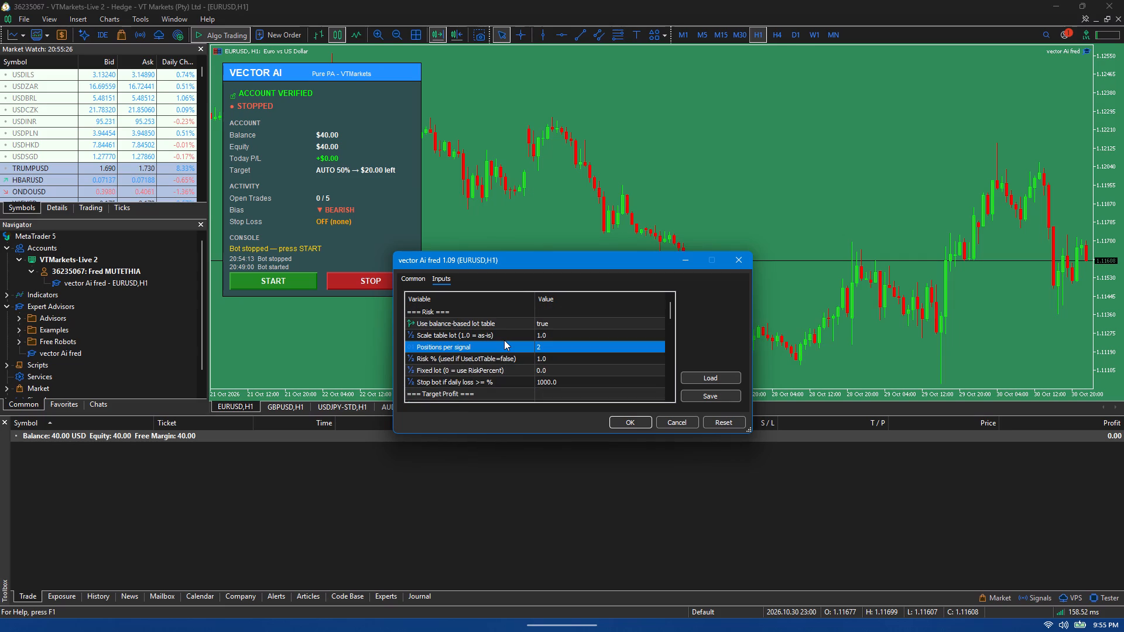
scroll(504, 340, "up", 5)
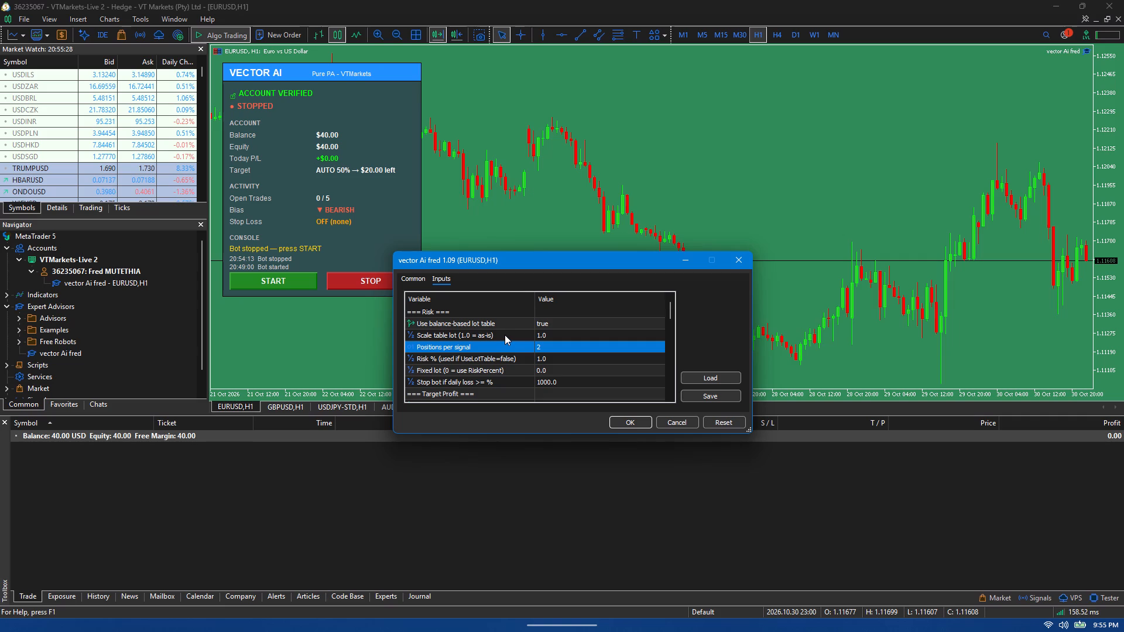
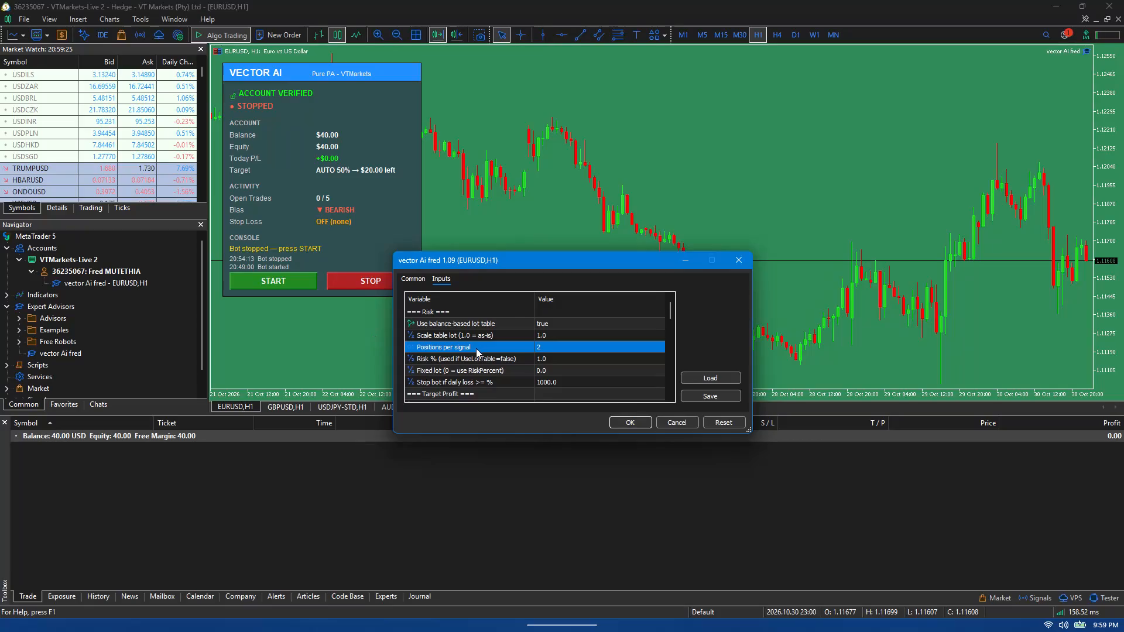
Set the sniper filter's Min score out of 8 to 3 in the vector Ai fred inputs.
scroll(476, 348, "down", 1)
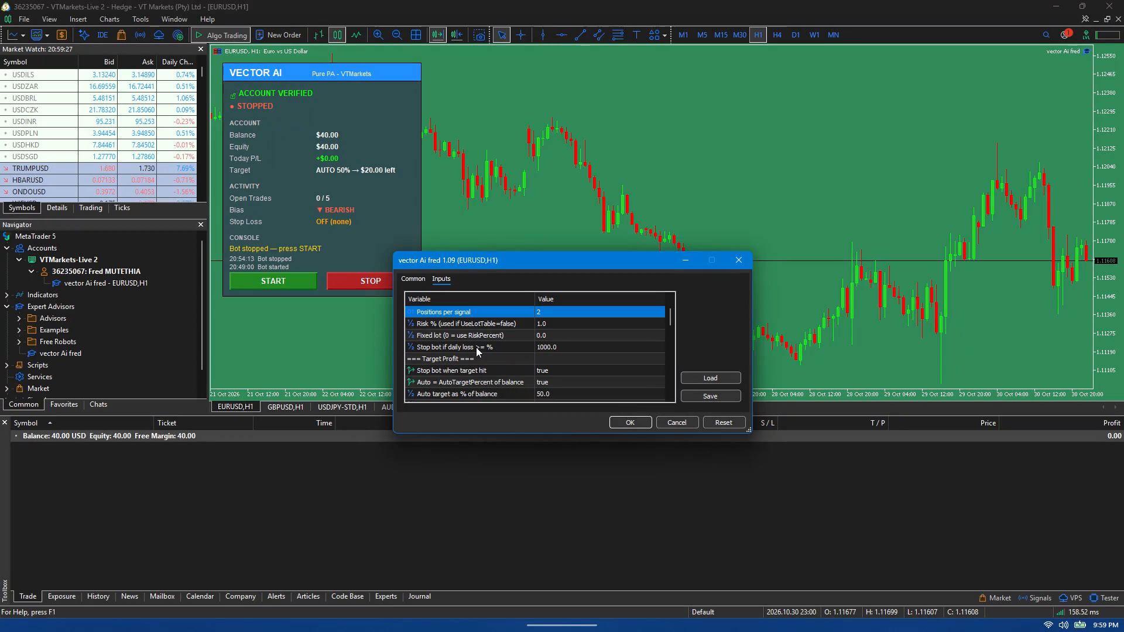
scroll(476, 347, "down", 1)
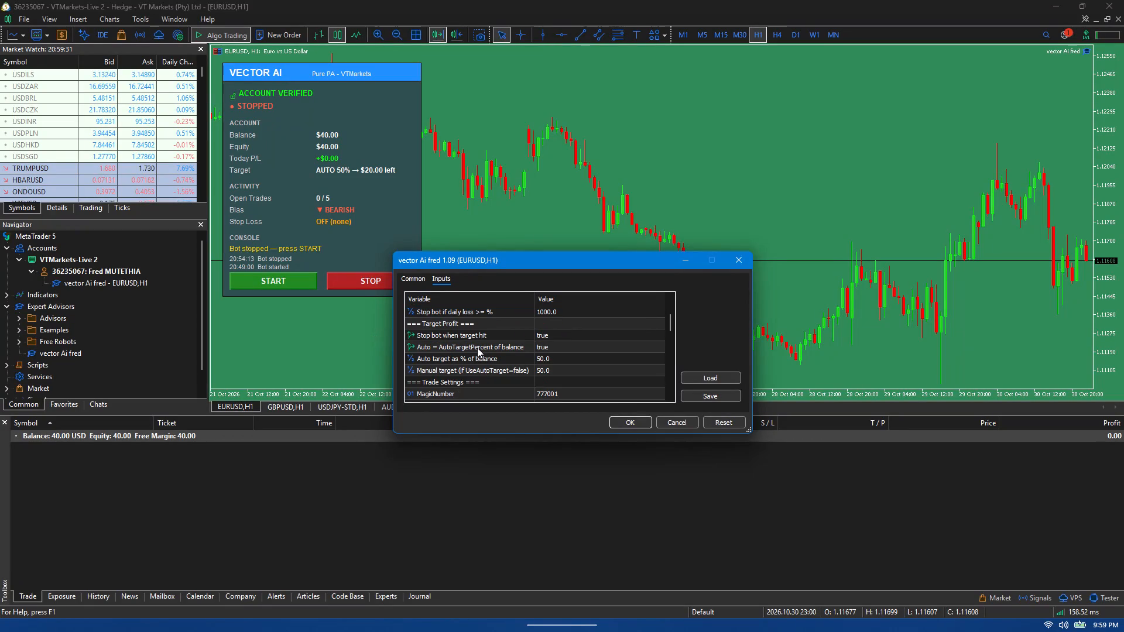
scroll(482, 348, "down", 1)
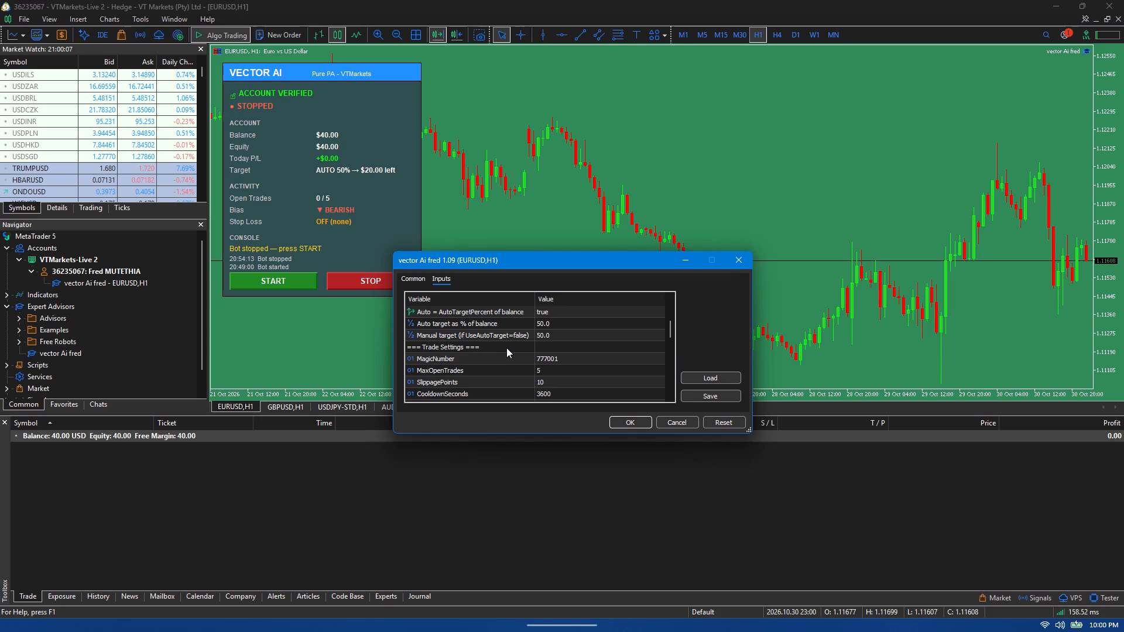
scroll(493, 348, "down", 1)
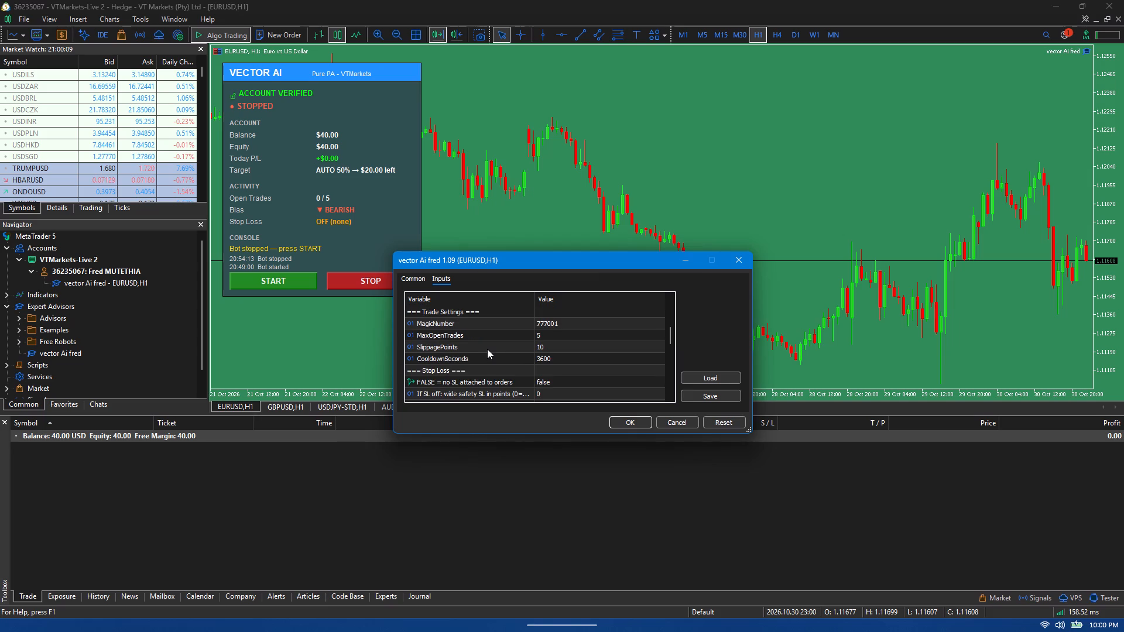
scroll(487, 349, "down", 3)
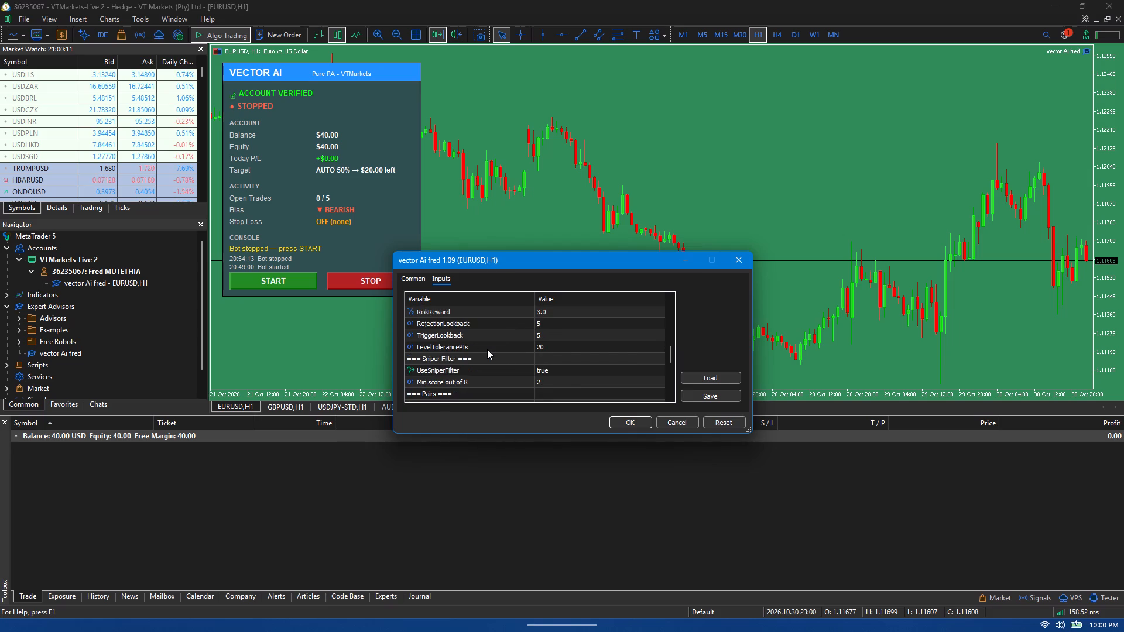
double_click(539, 382)
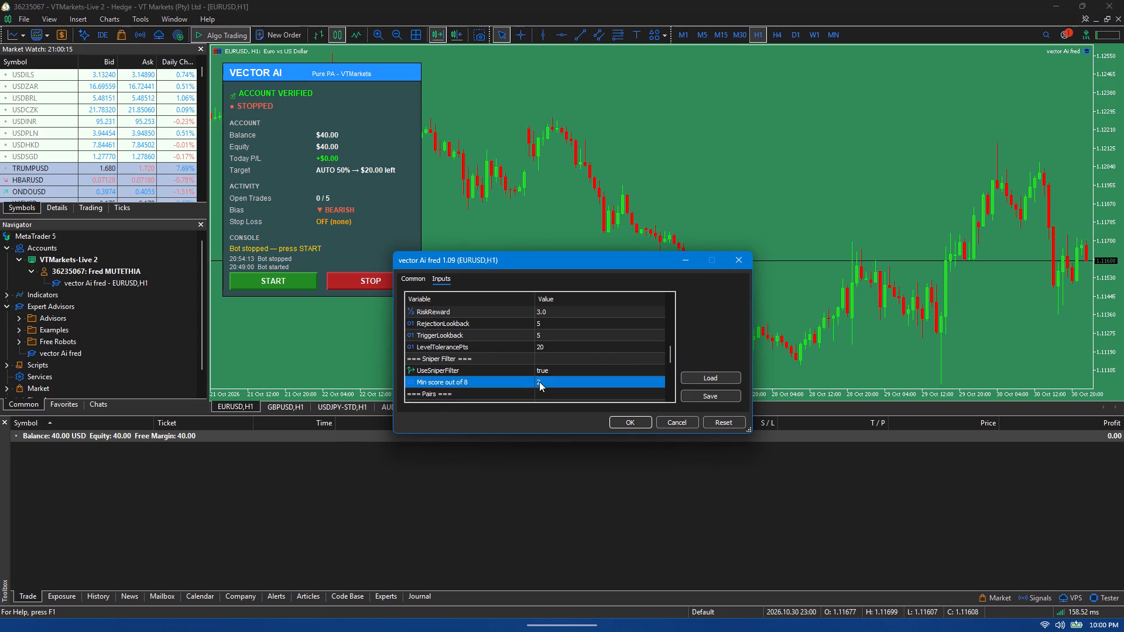
key("3")
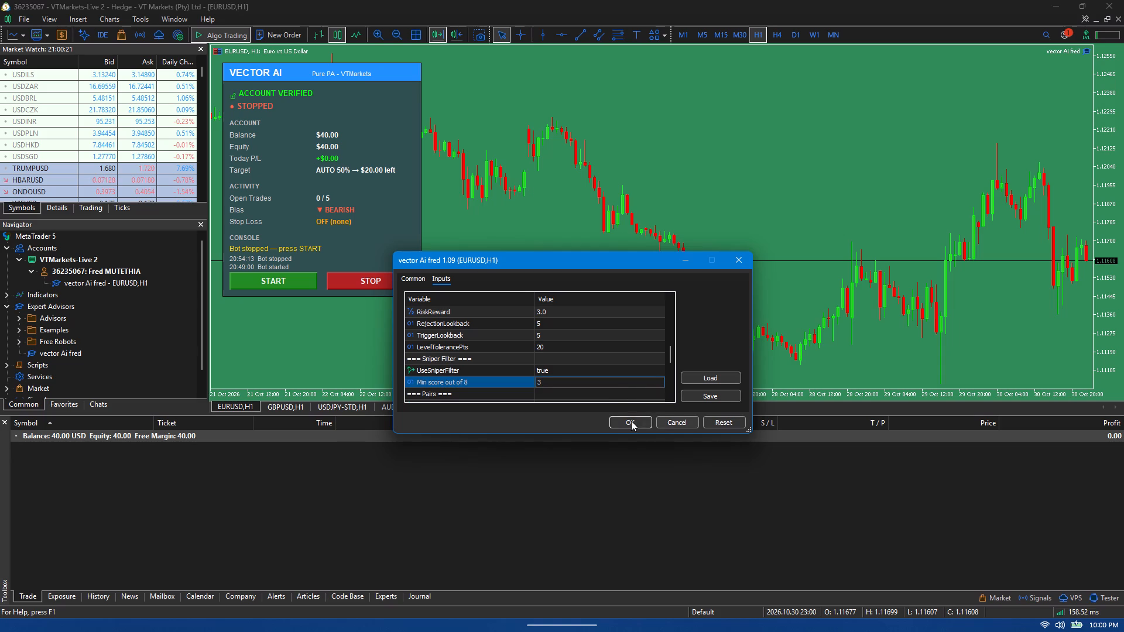
left_click(592, 369)
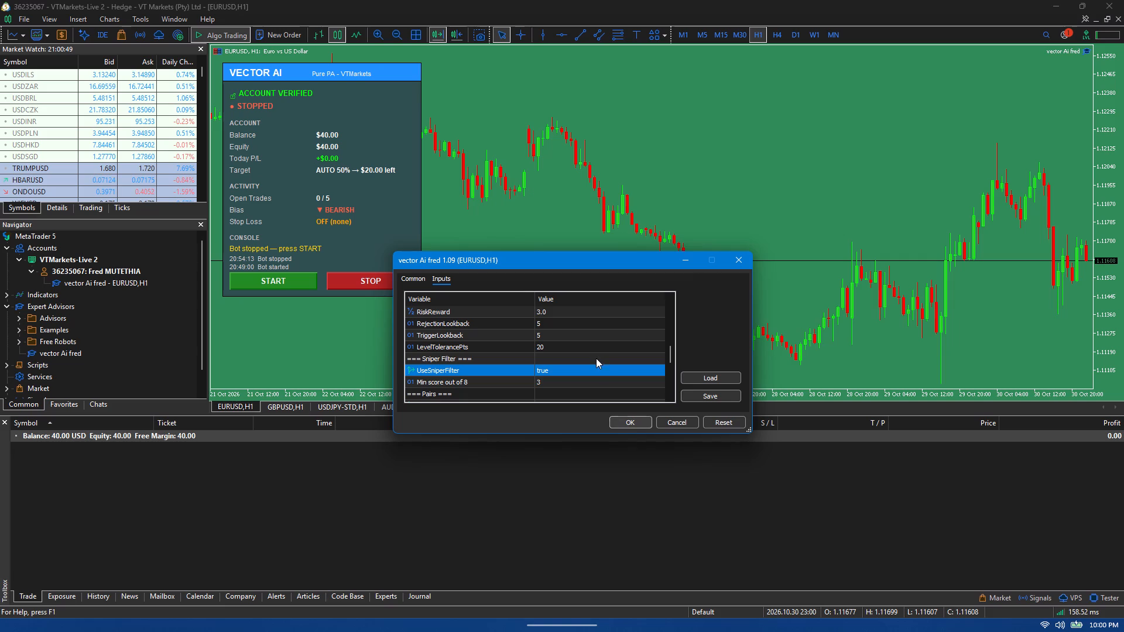
Recheck the expert's input parameters, going back to the risk settings and through trade settings, stop loss, sniper filter, pairs and UI colours.
scroll(592, 358, "up", 2)
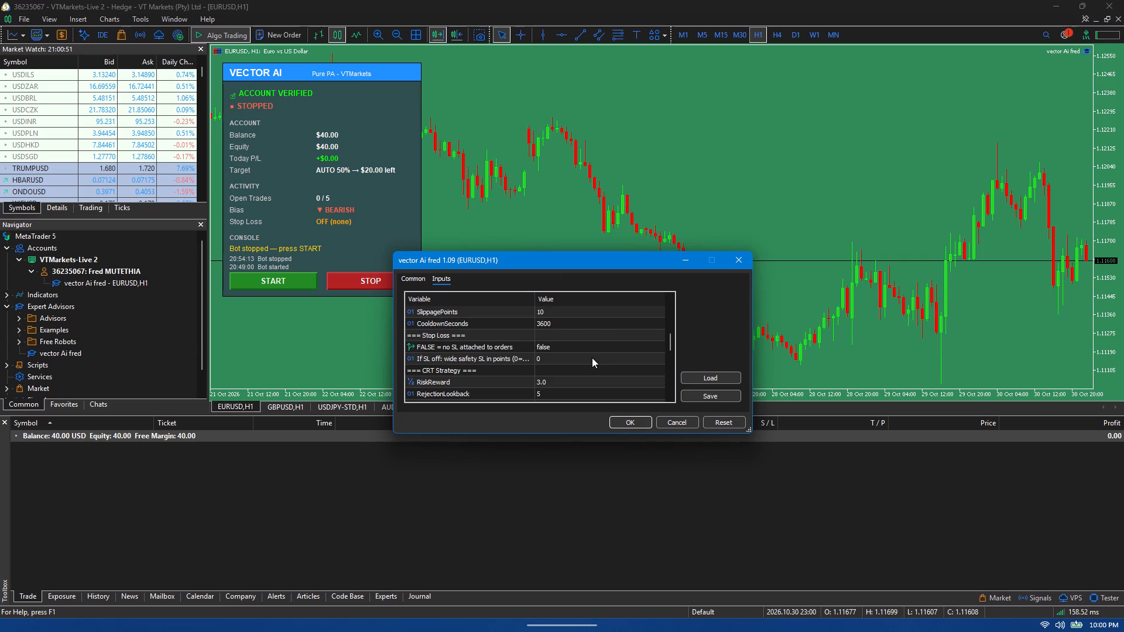
scroll(590, 358, "up", 1)
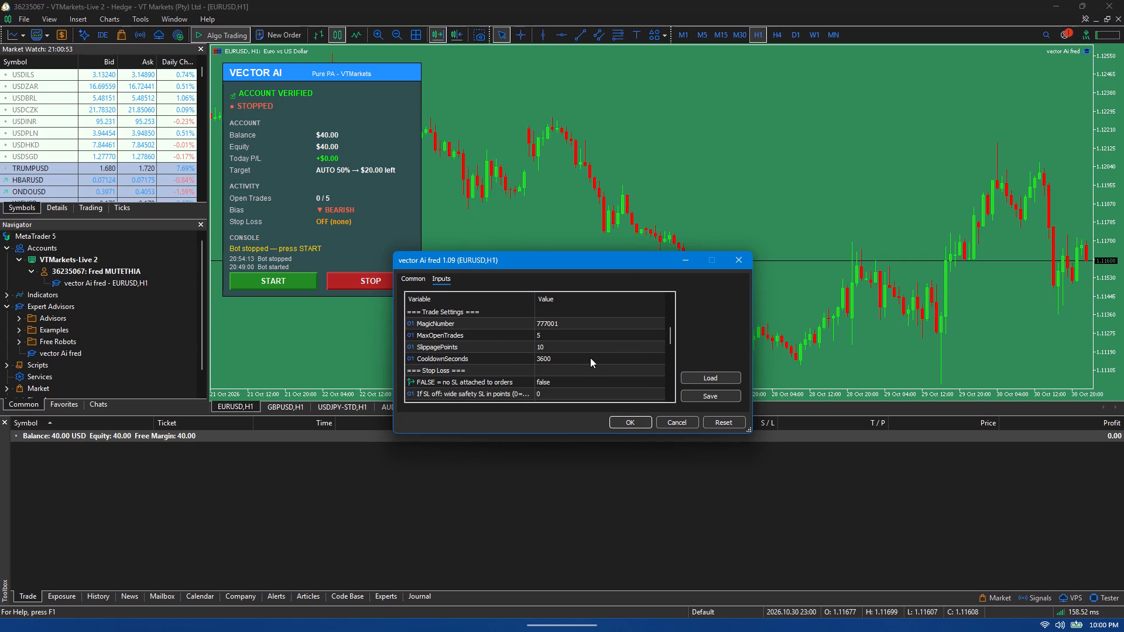
scroll(576, 367, "up", 1)
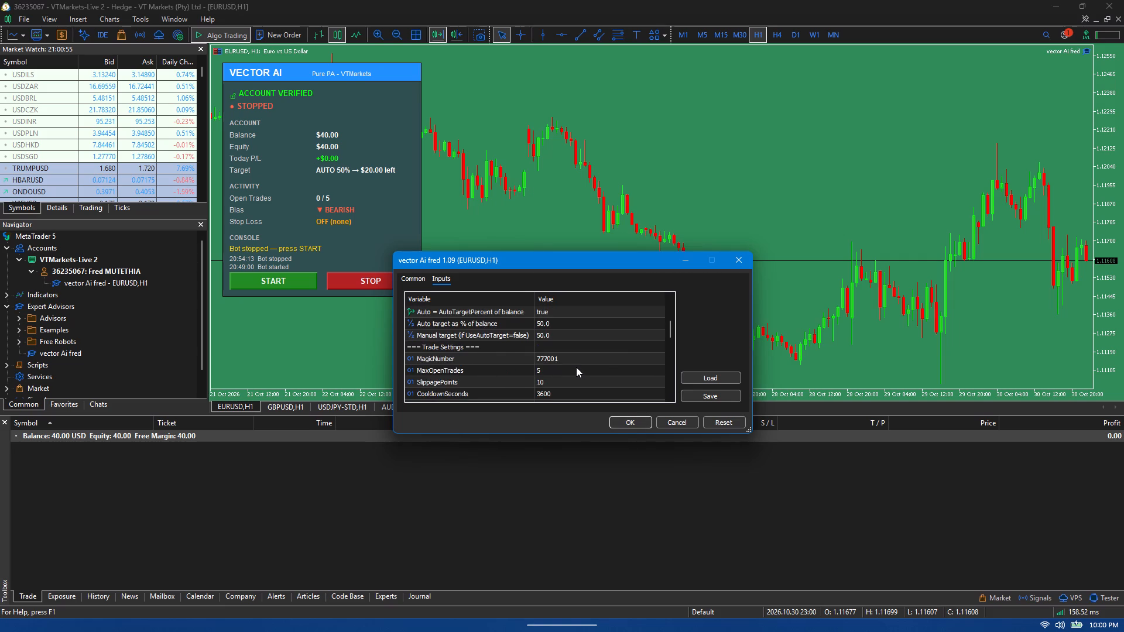
scroll(576, 367, "up", 4)
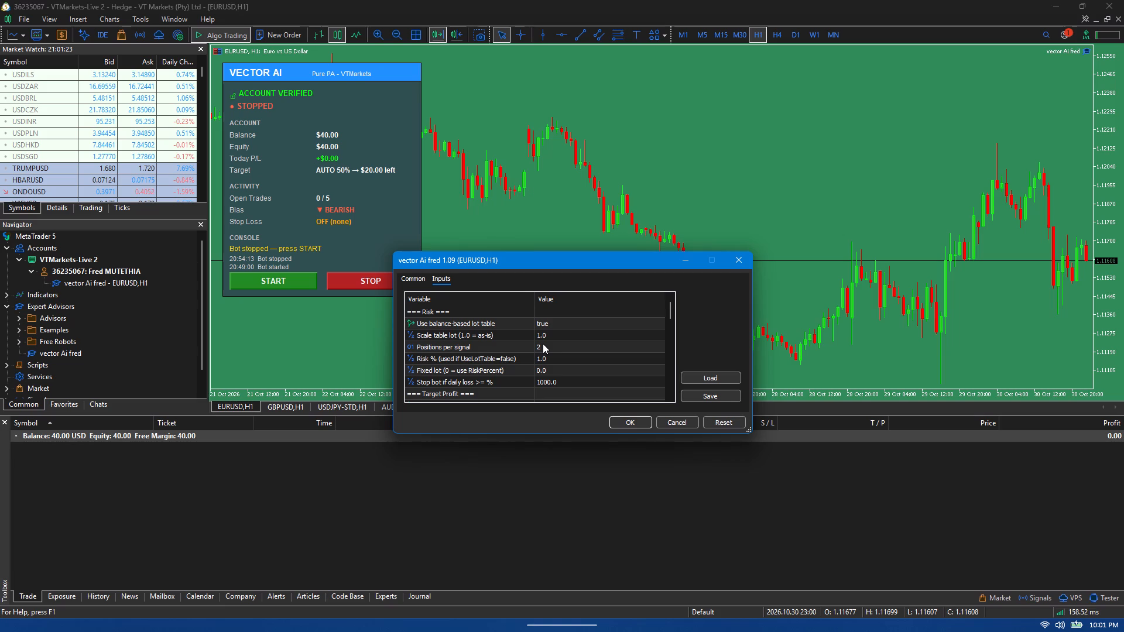
scroll(522, 356, "down", 1)
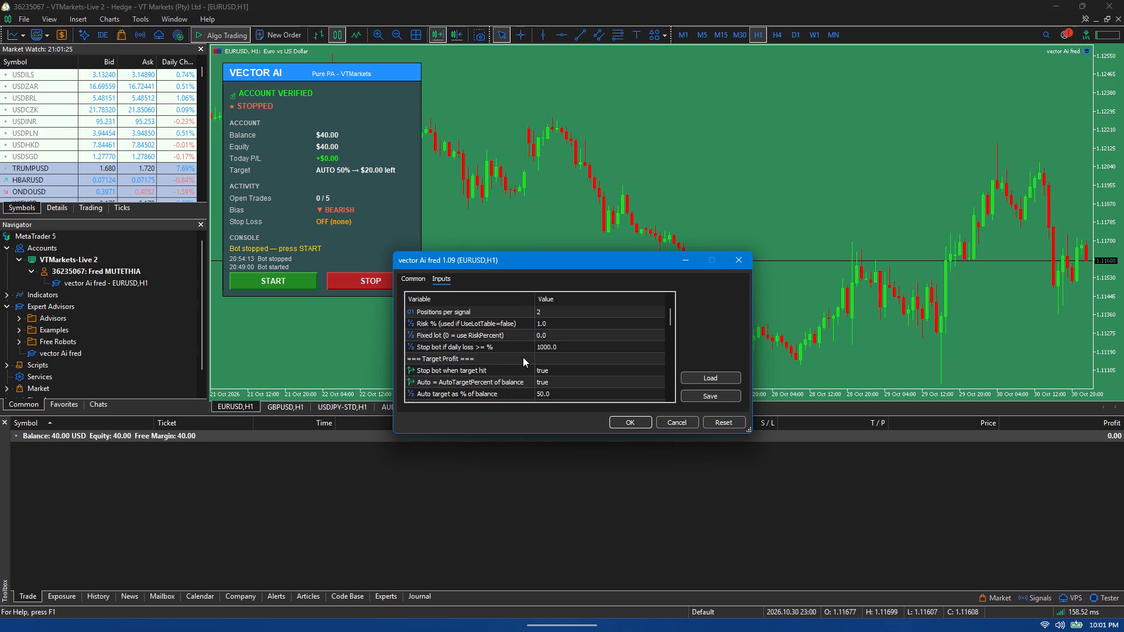
scroll(523, 357, "down", 5)
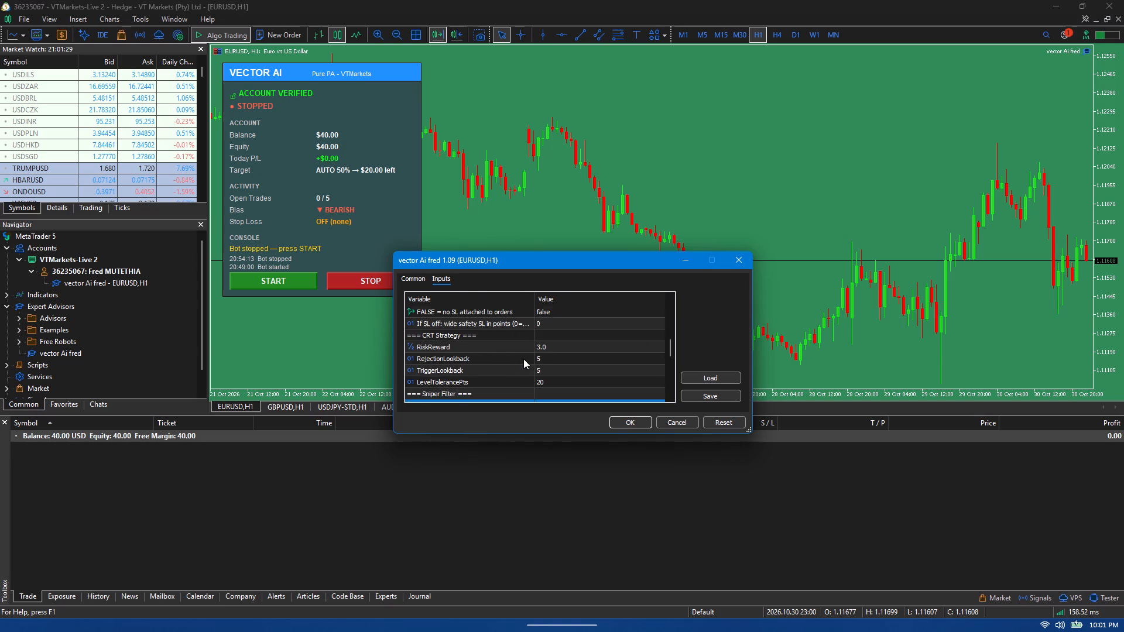
scroll(523, 359, "down", 1)
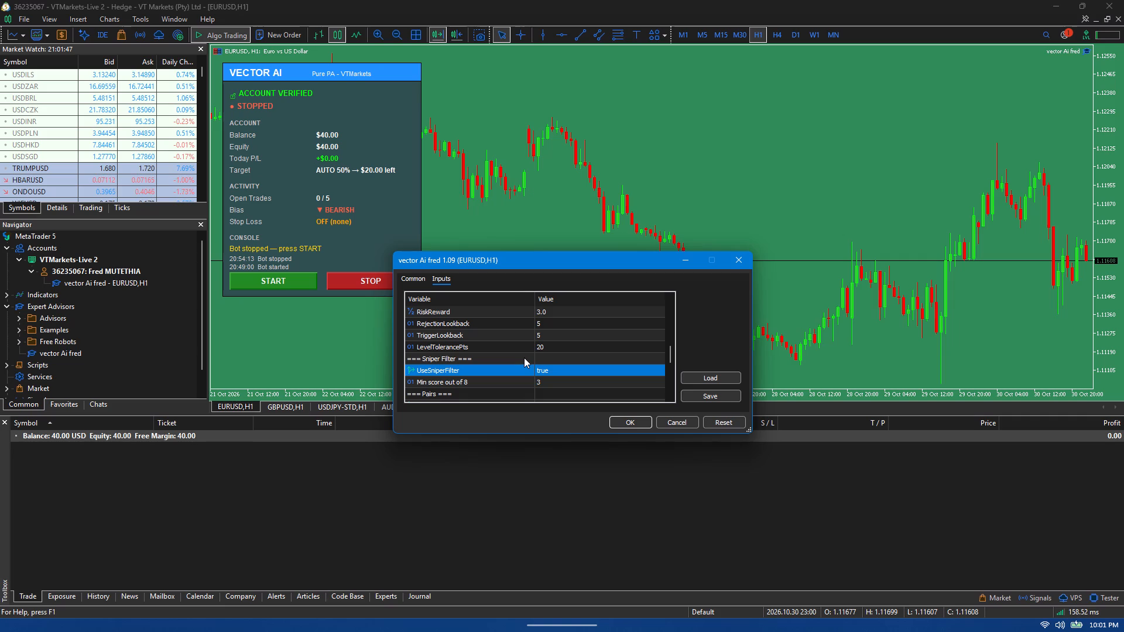
scroll(557, 356, "down", 3)
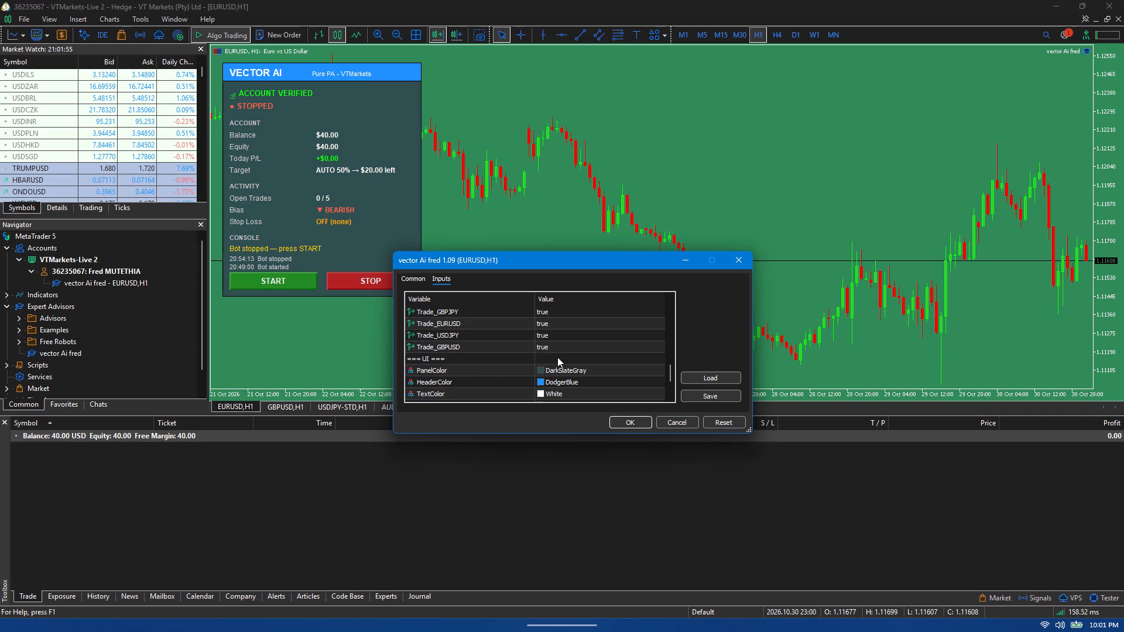
scroll(557, 357, "down", 1)
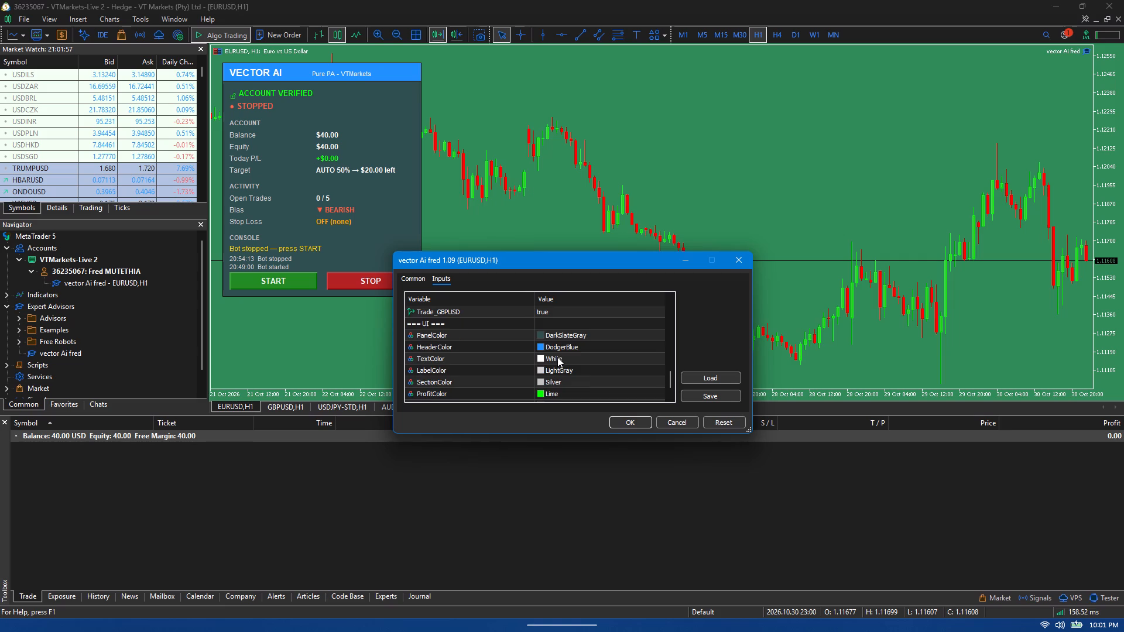
scroll(557, 357, "down", 8)
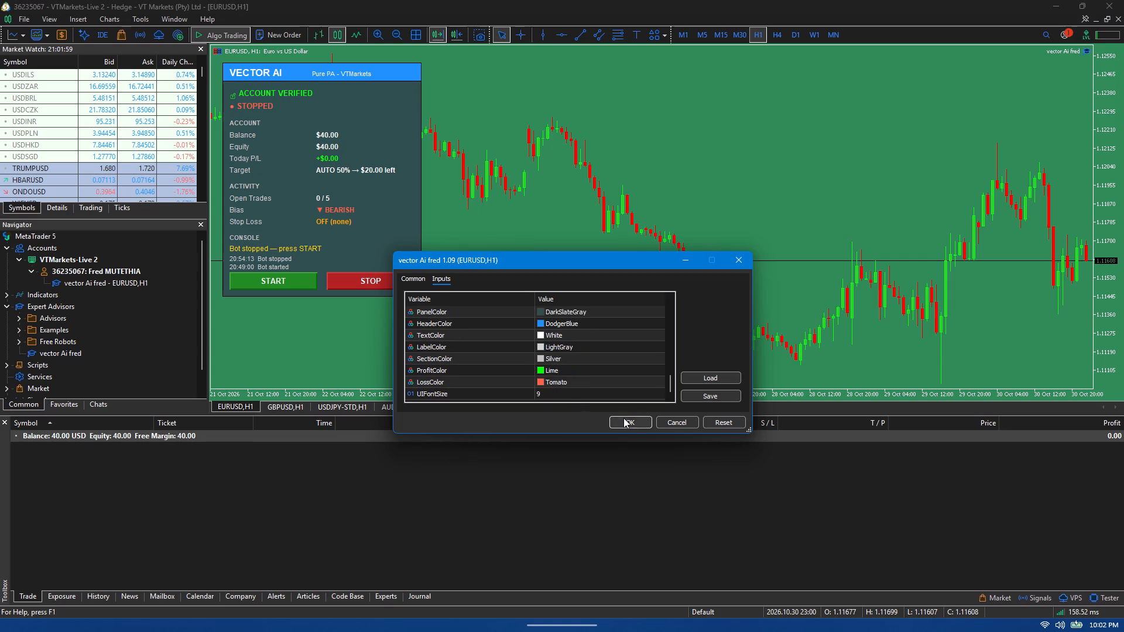
Apply the edited input parameters to the vector Ai fred expert on EURUSD,H1.
left_click(626, 421)
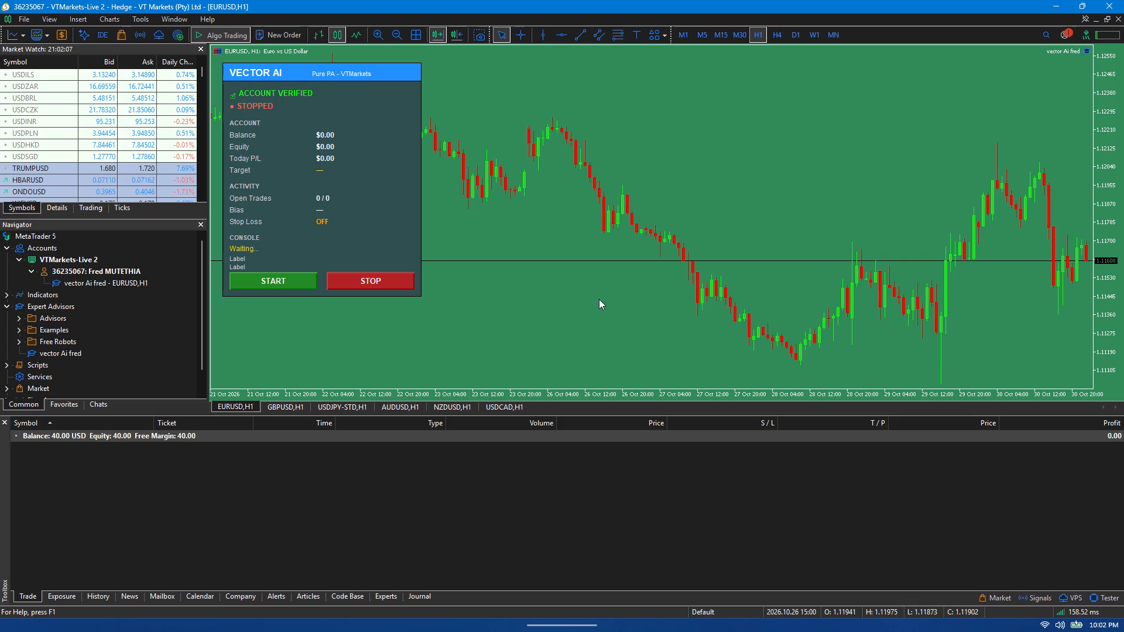
Stop the reloaded Vector AI bot on the EURUSD,H1 chart.
left_click(378, 281)
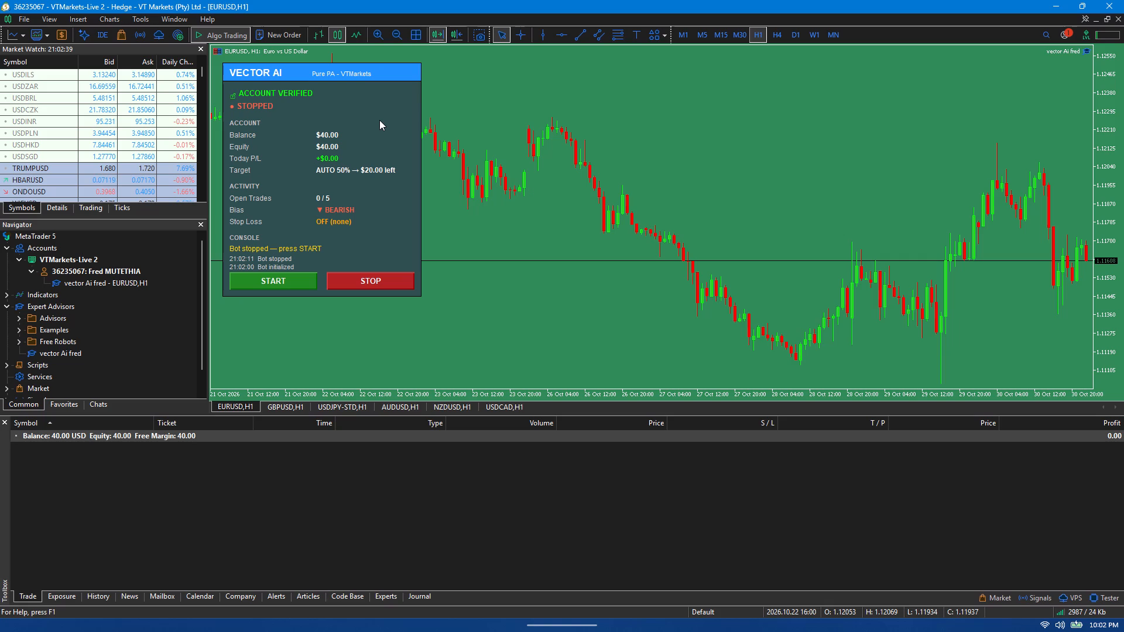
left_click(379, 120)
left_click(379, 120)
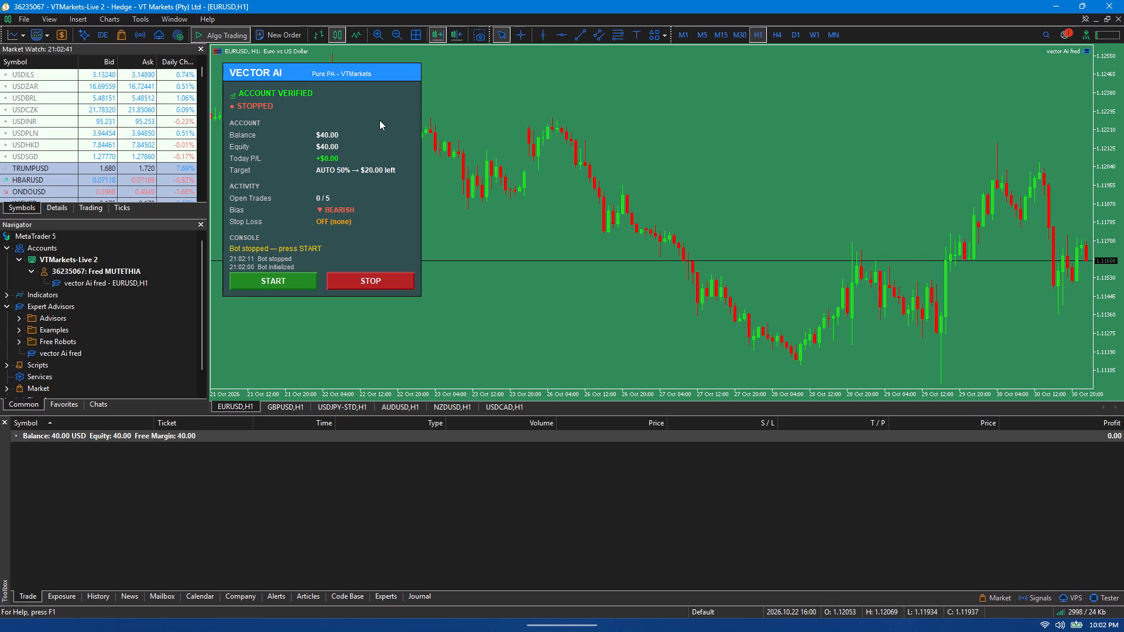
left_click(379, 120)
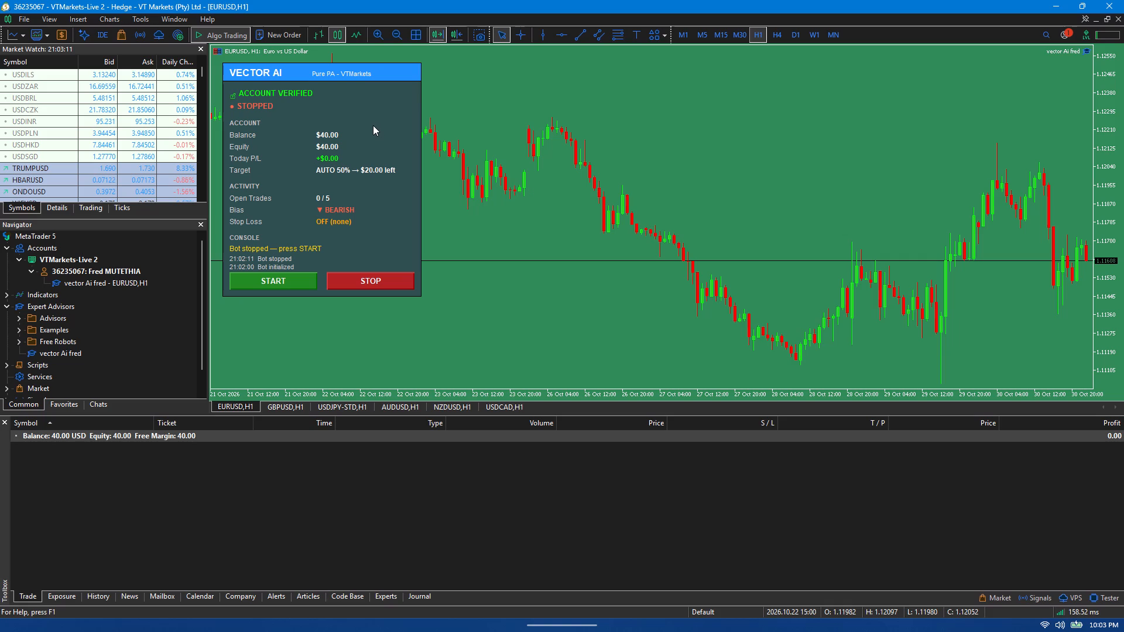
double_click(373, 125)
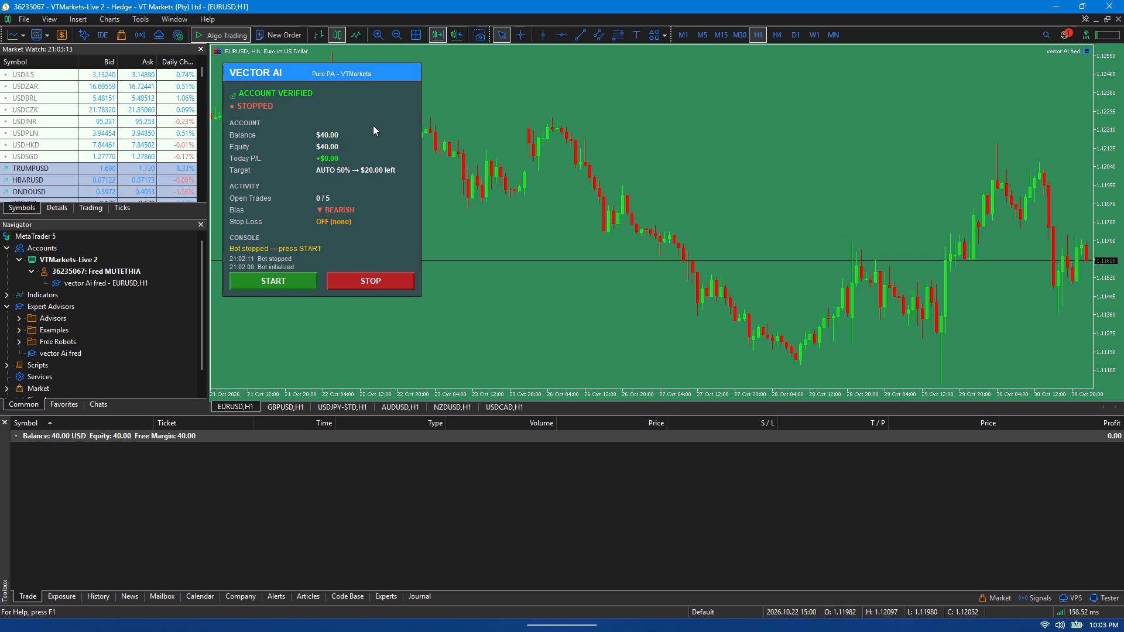
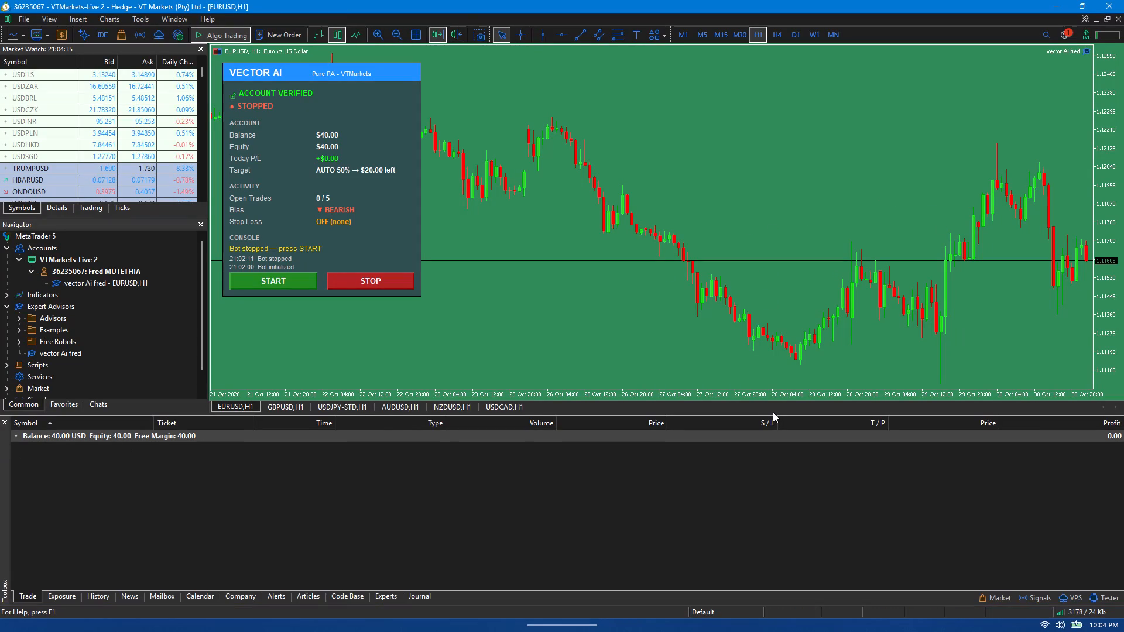
Start the Vector AI bot on the EURUSD,H1 chart.
scroll(756, 507, "down", 1)
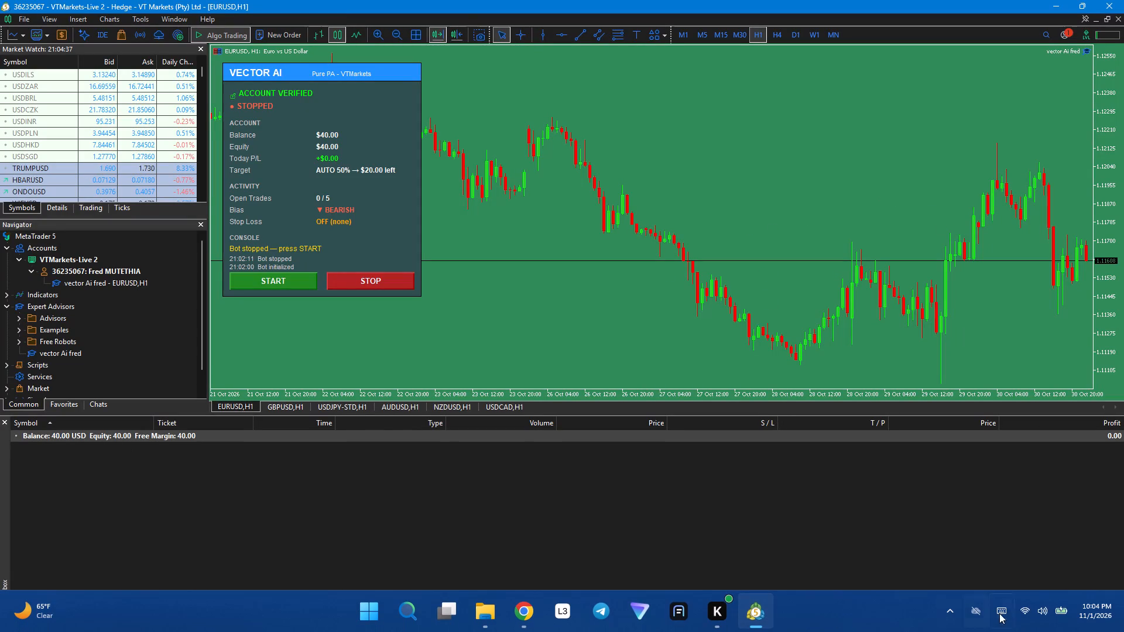
left_click(265, 280)
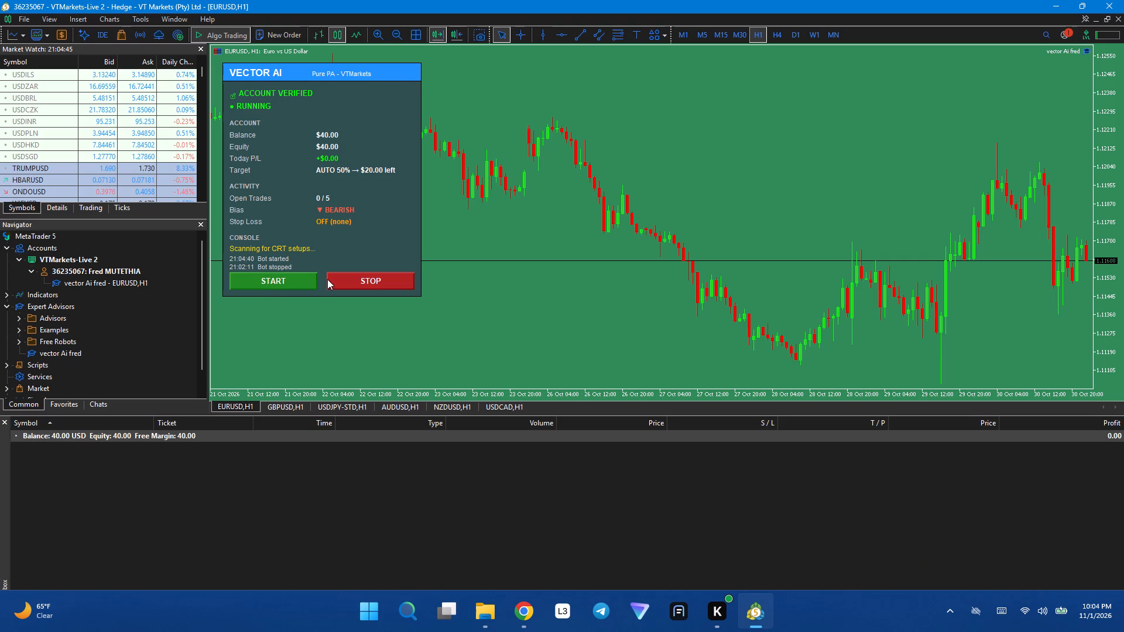
Open a new chart window for the BTCUSD symbol.
scroll(34, 144, "down", 4)
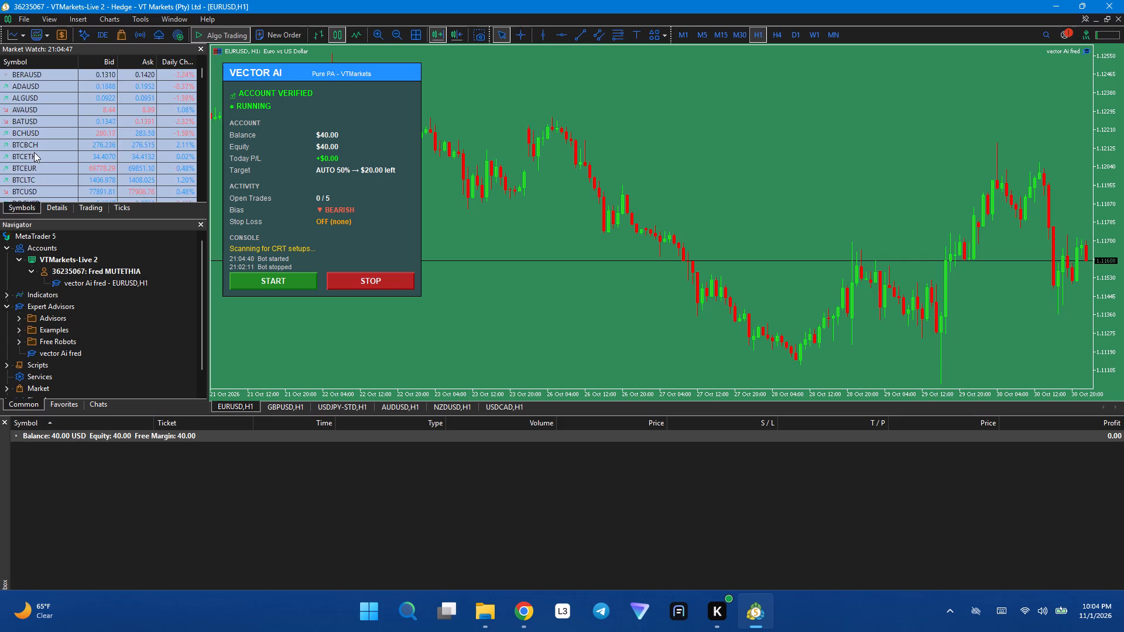
scroll(34, 153, "down", 3)
scroll(34, 156, "up", 2)
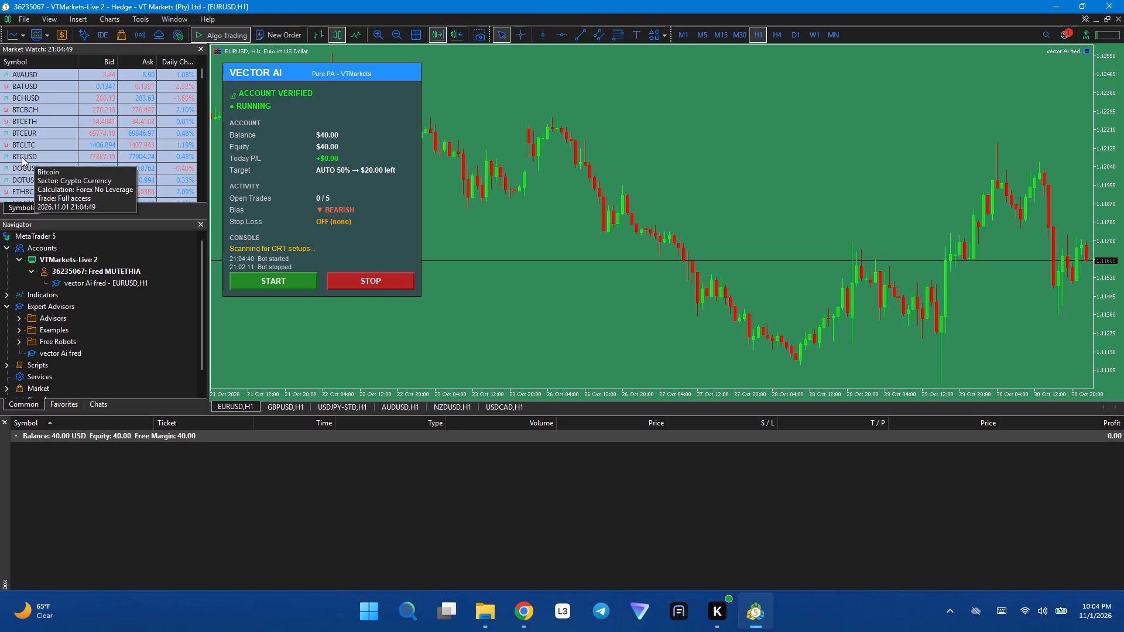
right_click(21, 156)
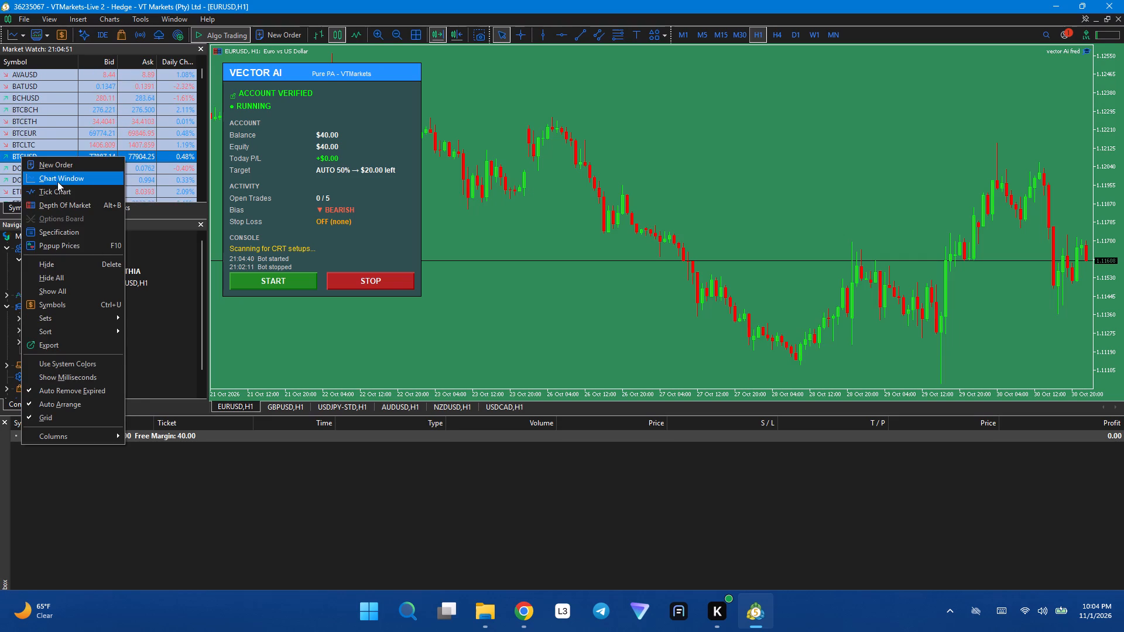
left_click(59, 178)
Apply the newvex template to the BTCUSD,H1 chart.
right_click(450, 139)
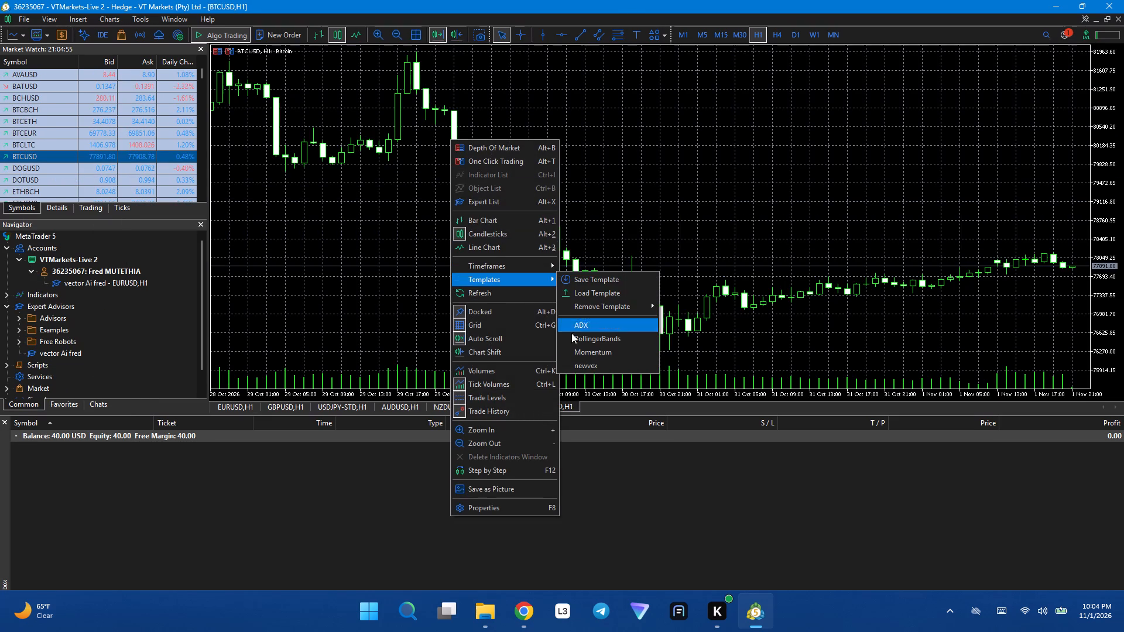
left_click(592, 363)
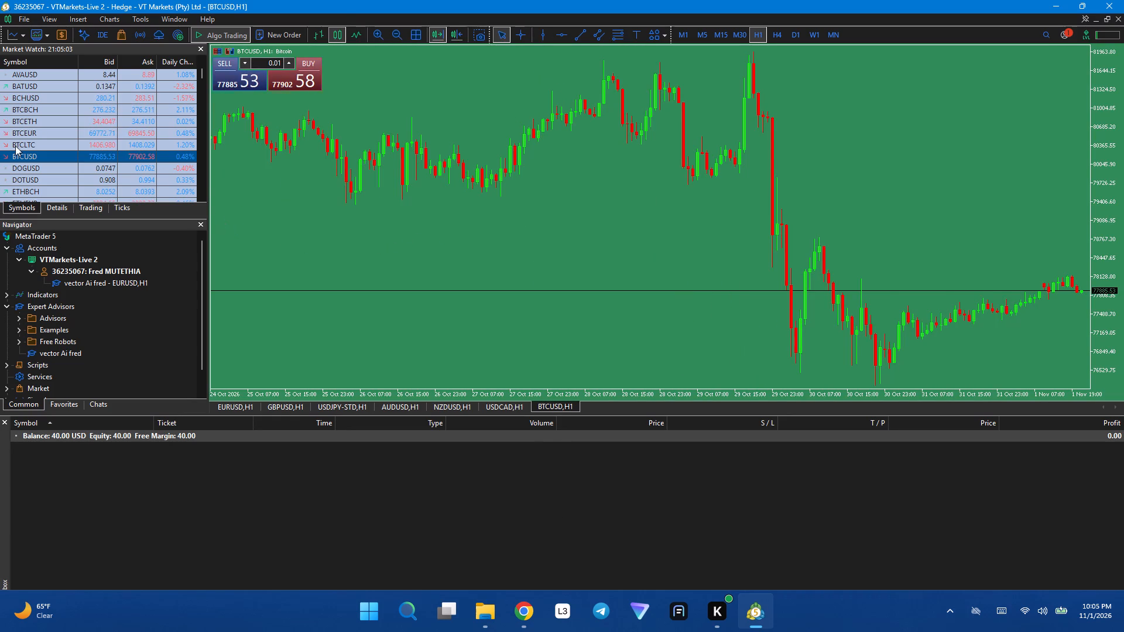
Open the Strategy Tester Agents Manager.
left_click(47, 33)
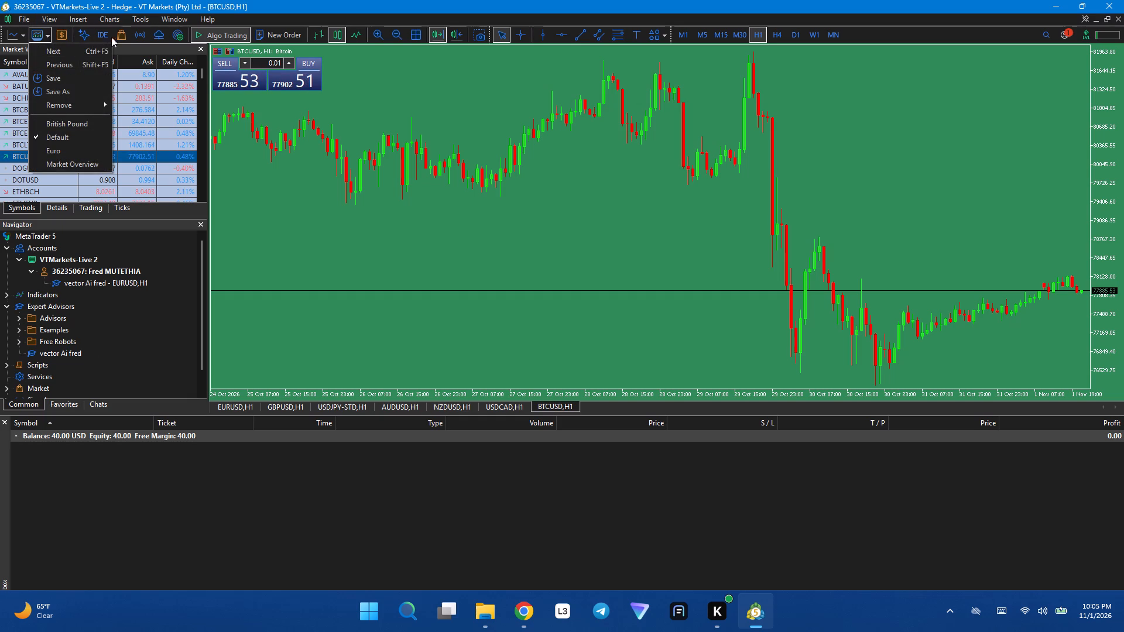
left_click(137, 18)
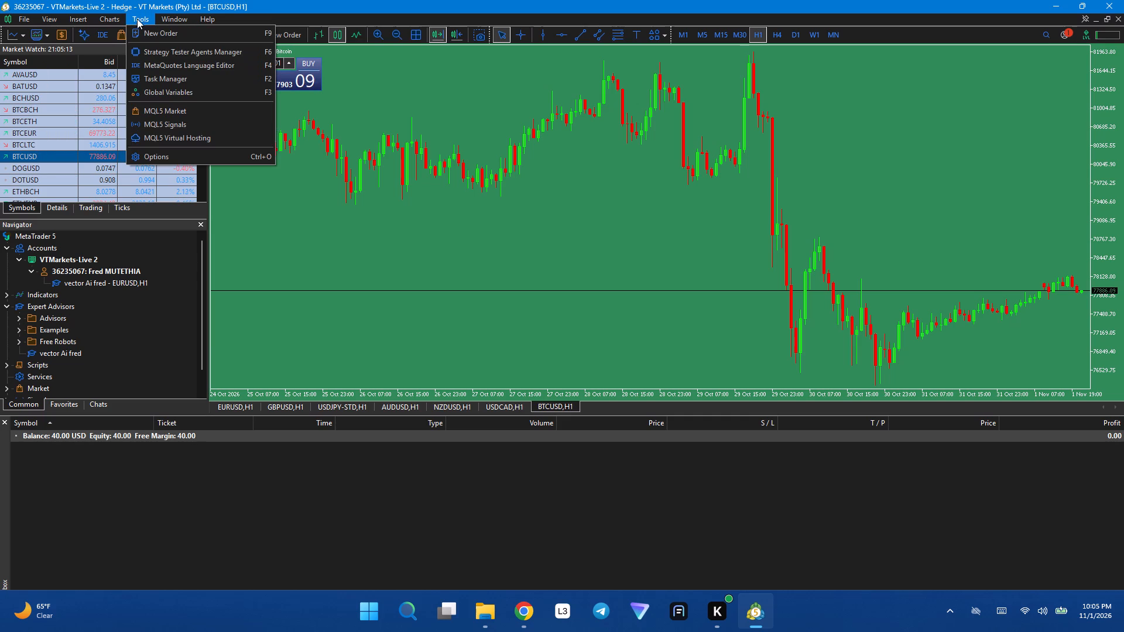
left_click(189, 52)
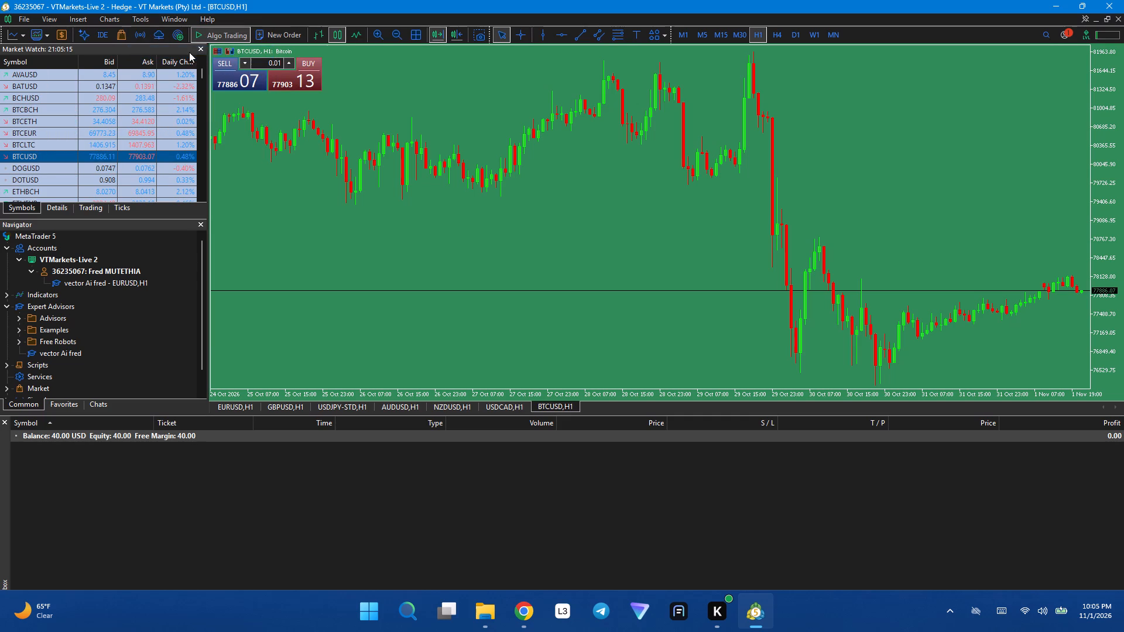